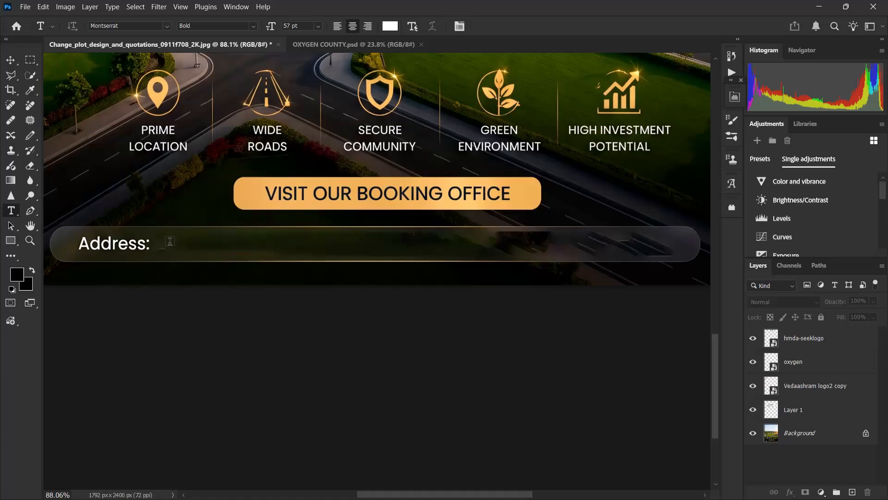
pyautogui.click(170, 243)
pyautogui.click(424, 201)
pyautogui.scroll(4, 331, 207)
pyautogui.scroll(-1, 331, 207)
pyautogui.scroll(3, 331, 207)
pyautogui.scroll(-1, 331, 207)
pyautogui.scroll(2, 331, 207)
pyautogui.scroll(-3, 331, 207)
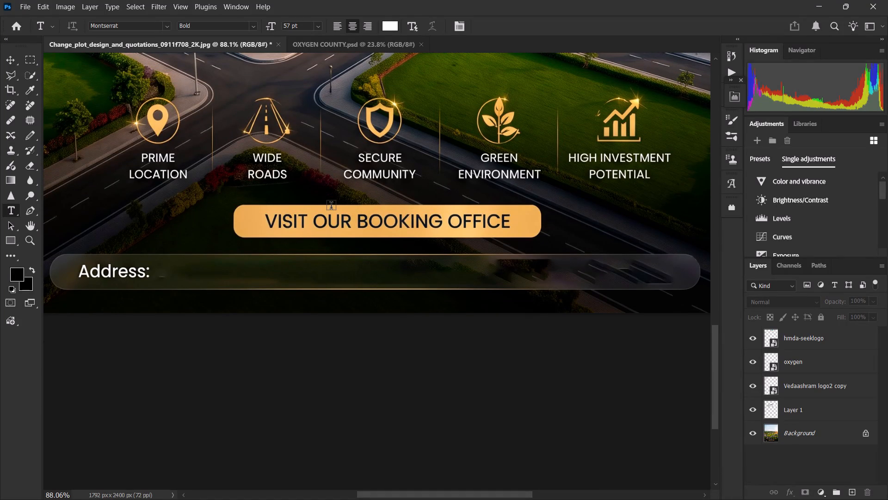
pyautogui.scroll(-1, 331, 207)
# Close the OXYGEN COUNTY.psd document and return to the plot design poster.
pyautogui.click(383, 45)
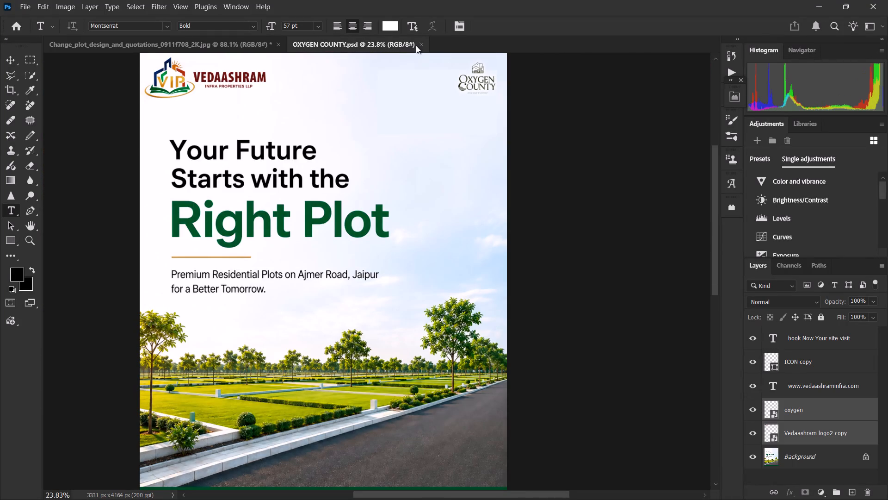
pyautogui.click(424, 45)
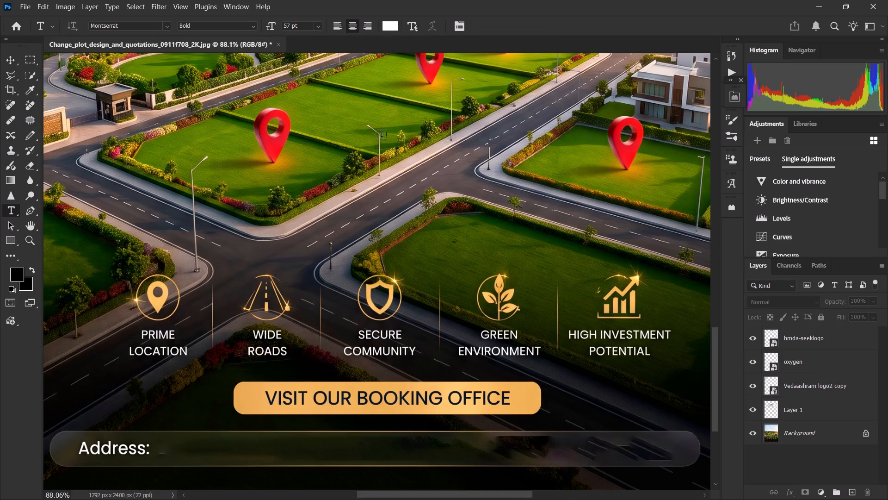
# Paste the copied booking office address as a new Montserrat Bold 57 pt text layer in the Address: bar.
pyautogui.scroll(-3, 371, 169)
pyautogui.click(242, 416)
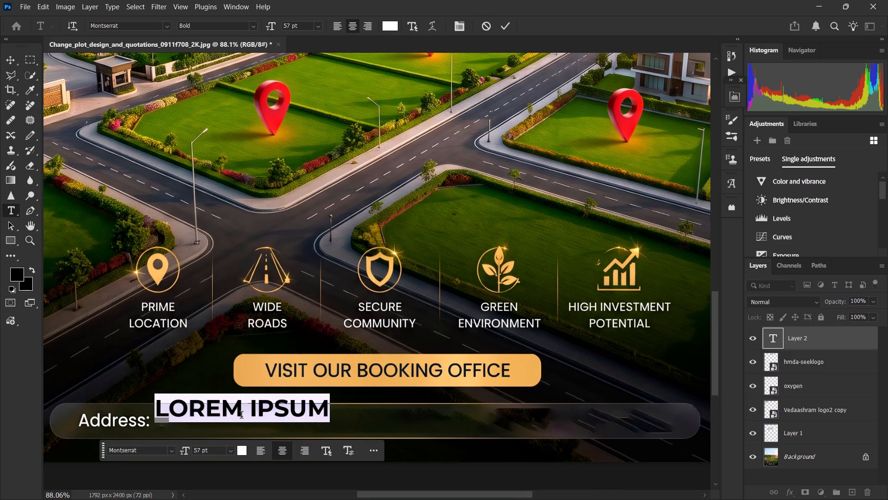
pyautogui.hotkey('ctrl', 'v')
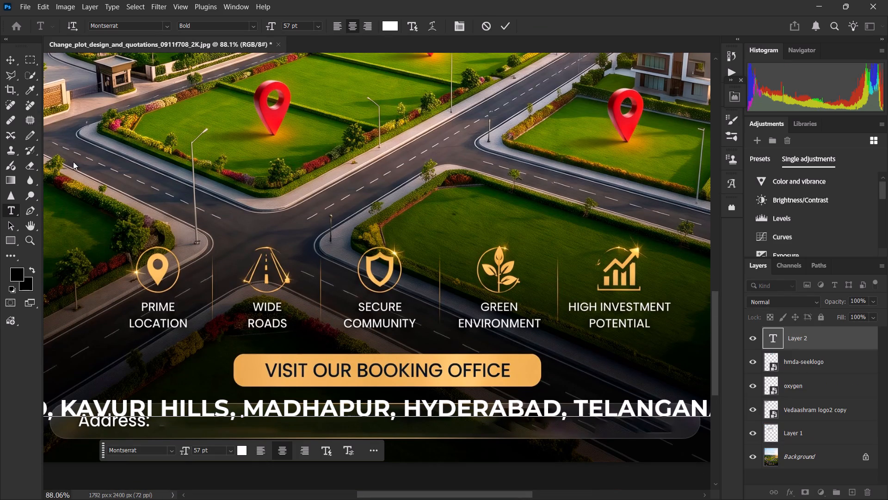
pyautogui.click(12, 57)
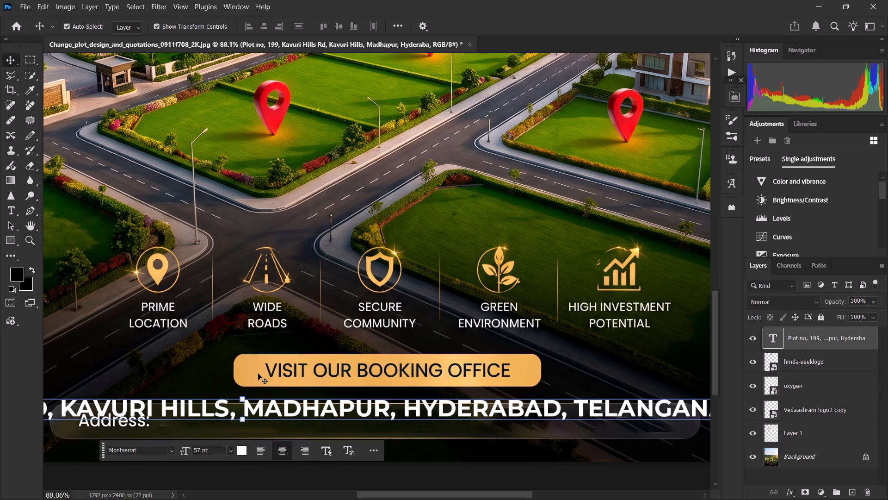
# Scale the address text to about 44% and fit it on one line inside the bar, just after the Address: label.
pyautogui.moveTo(241, 395); pyautogui.dragTo(238, 407)
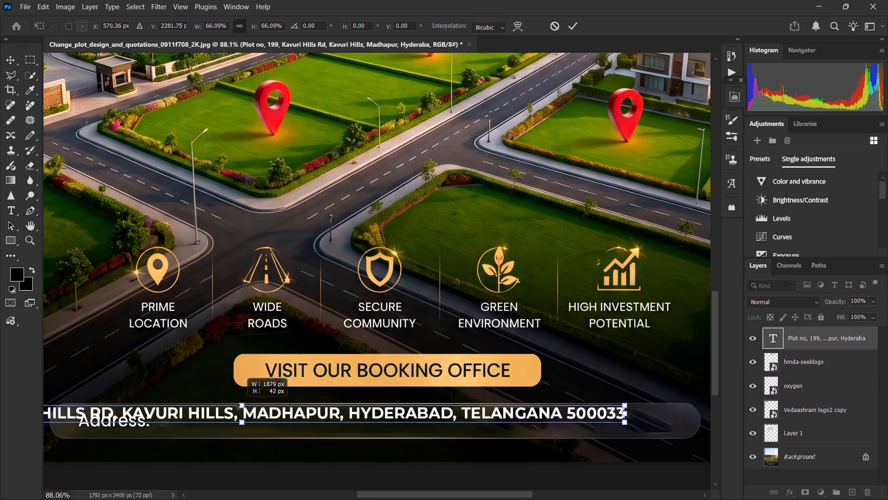
pyautogui.moveTo(238, 407); pyautogui.dragTo(249, 411)
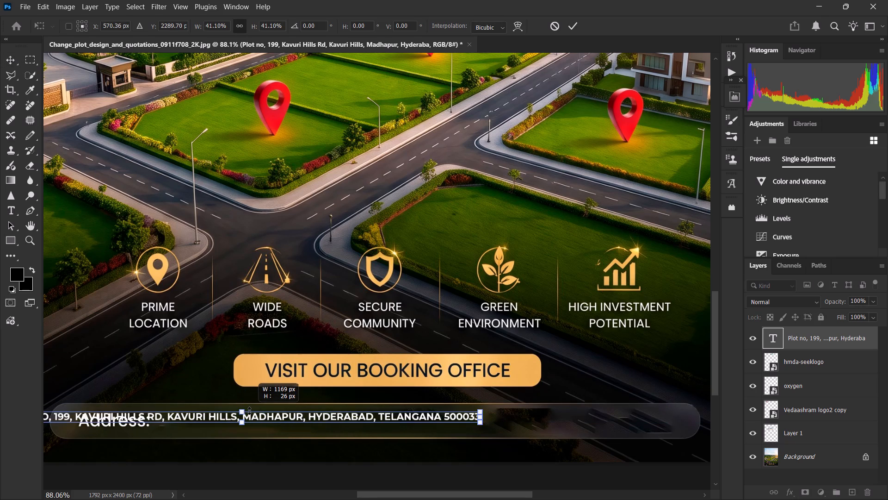
pyautogui.moveTo(249, 411); pyautogui.dragTo(245, 412)
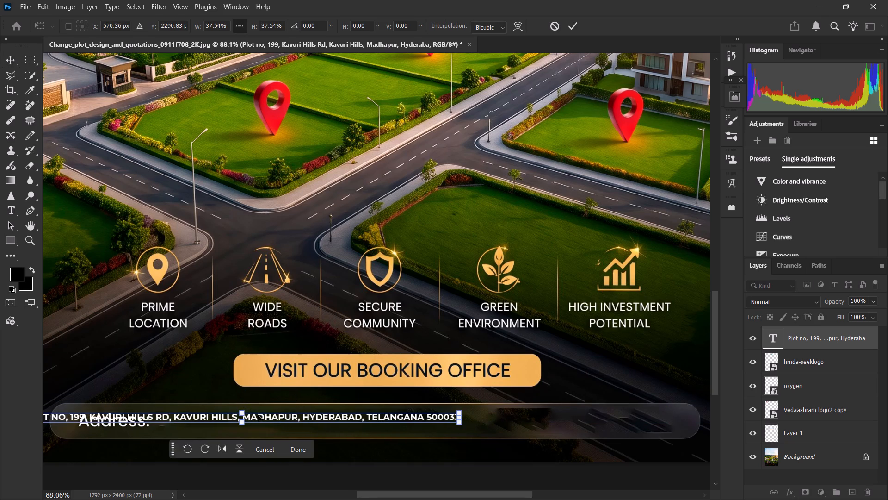
pyautogui.moveTo(261, 420); pyautogui.dragTo(407, 424)
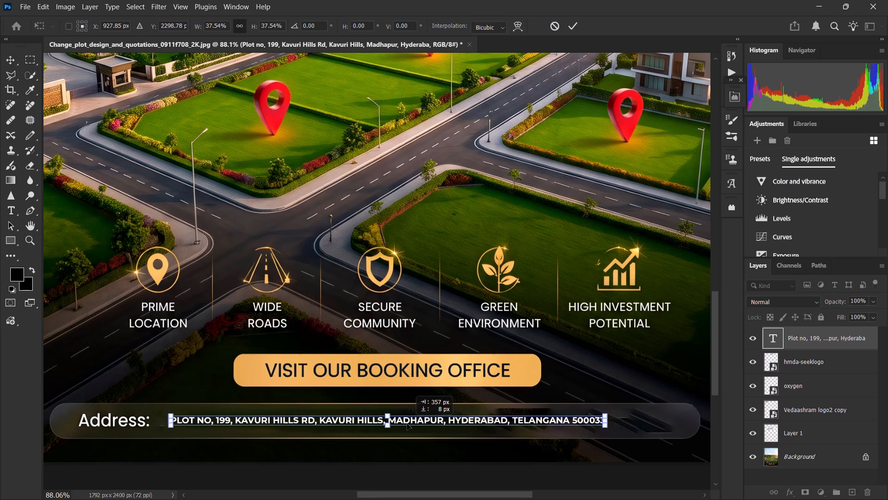
pyautogui.moveTo(407, 424); pyautogui.dragTo(425, 424)
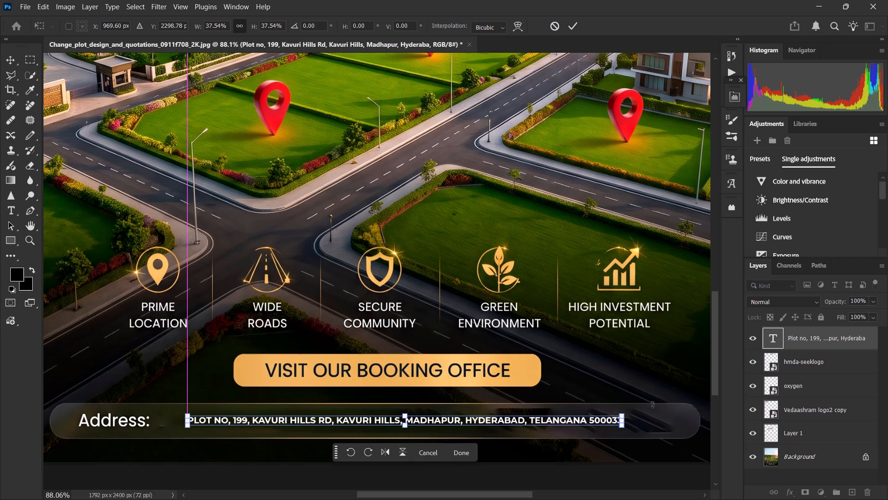
pyautogui.click(622, 419)
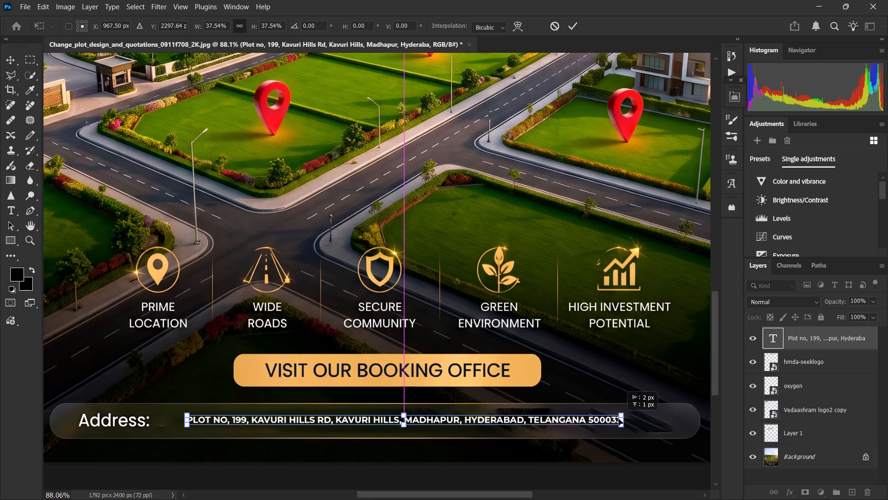
pyautogui.moveTo(622, 420); pyautogui.dragTo(653, 420)
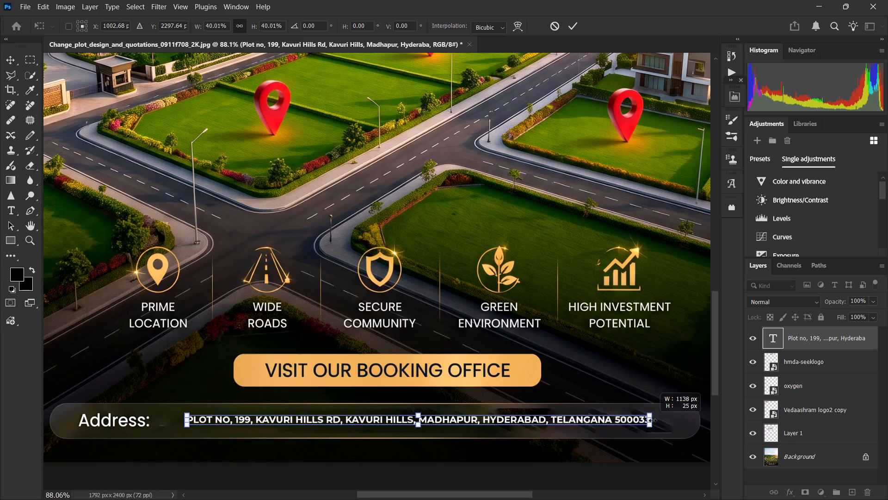
pyautogui.moveTo(653, 420); pyautogui.dragTo(669, 420)
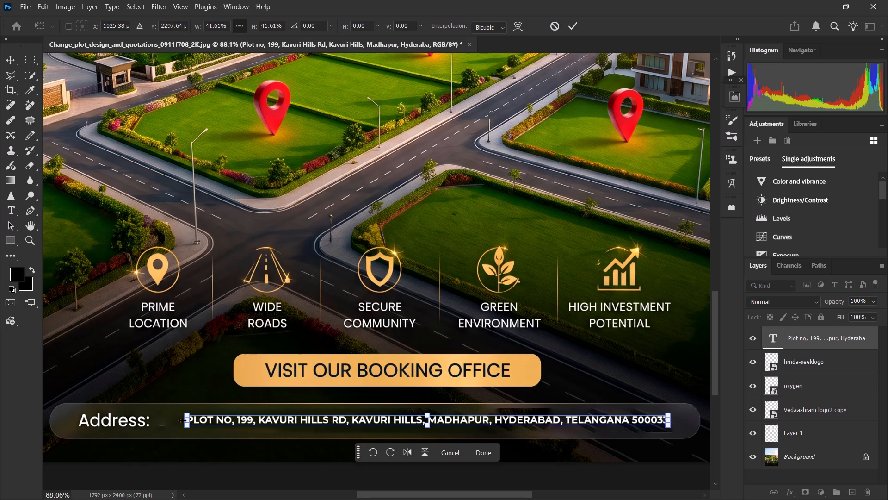
pyautogui.moveTo(182, 420); pyautogui.dragTo(155, 423)
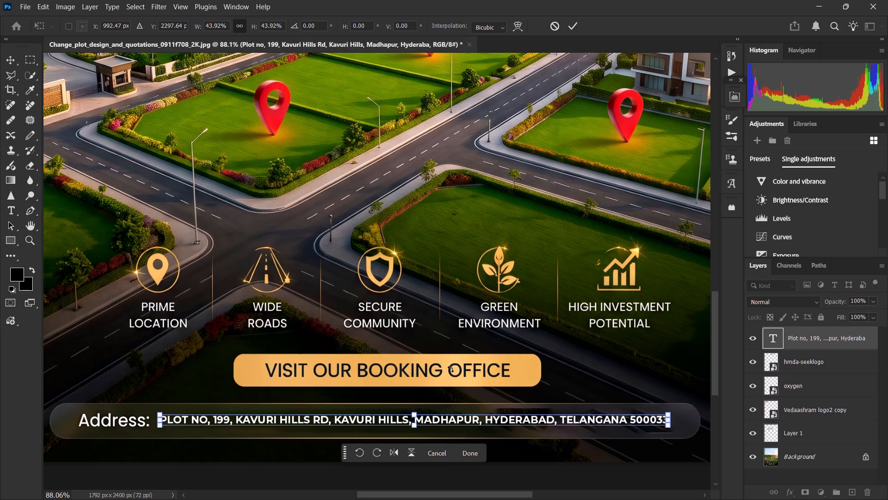
pyautogui.press('+')
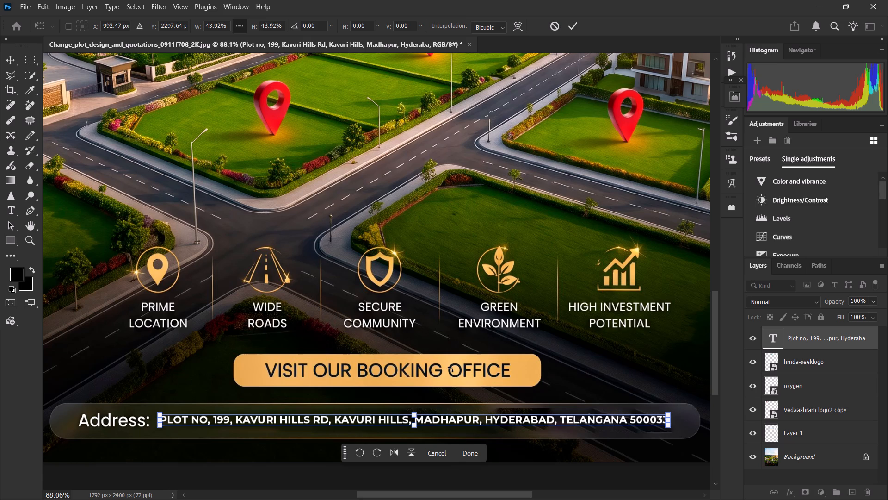
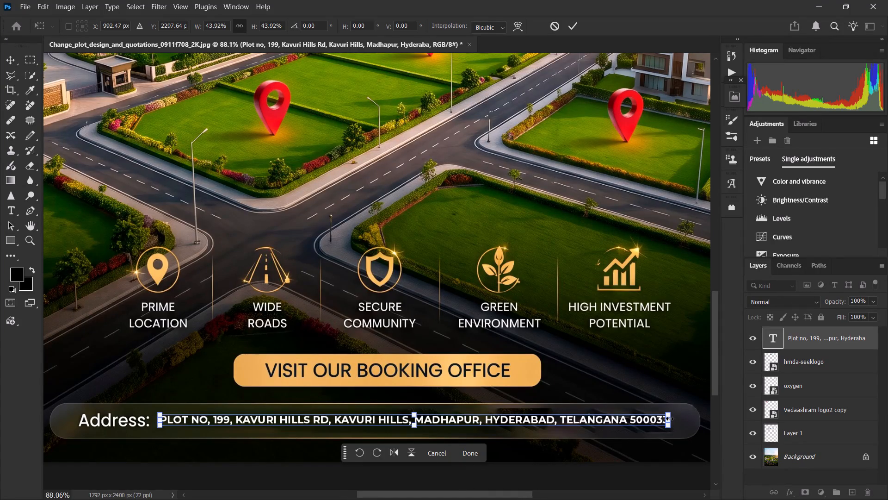
# Enlarge the address text to about 46% scale so it reaches nearly the end of the Address: bar, and apply the transform.
pyautogui.moveTo(670, 419); pyautogui.dragTo(692, 420)
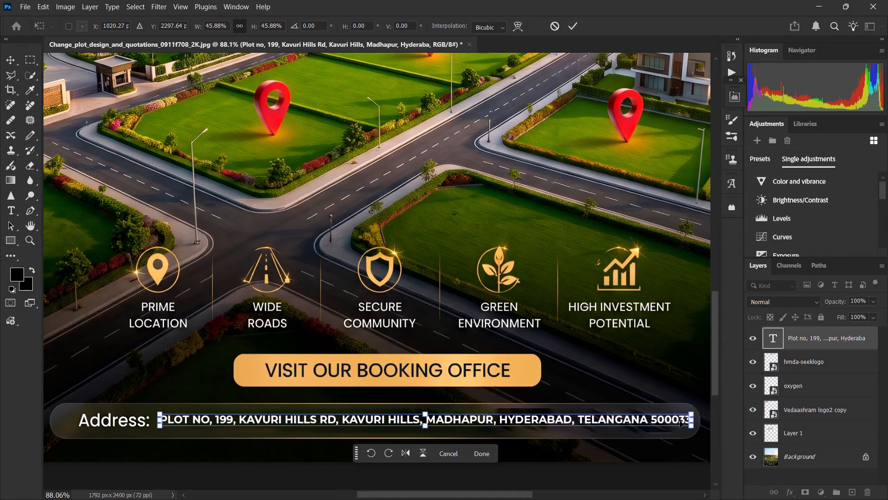
pyautogui.click(679, 421)
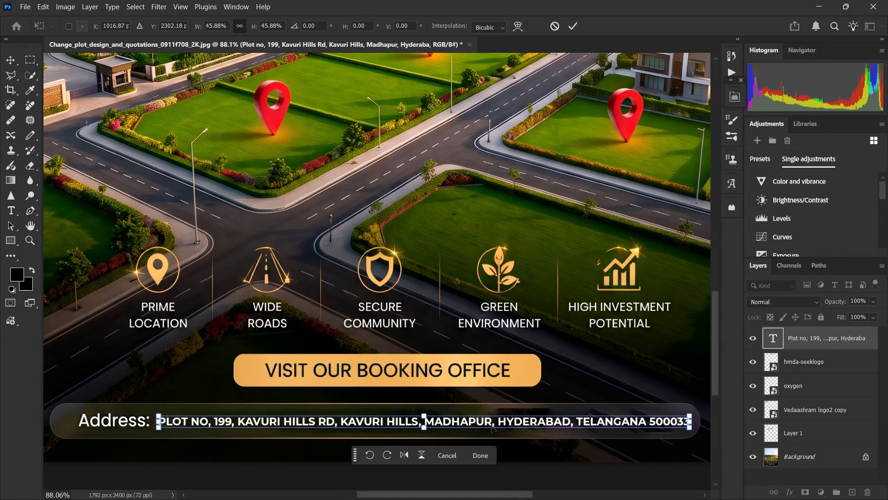
pyautogui.click(424, 430)
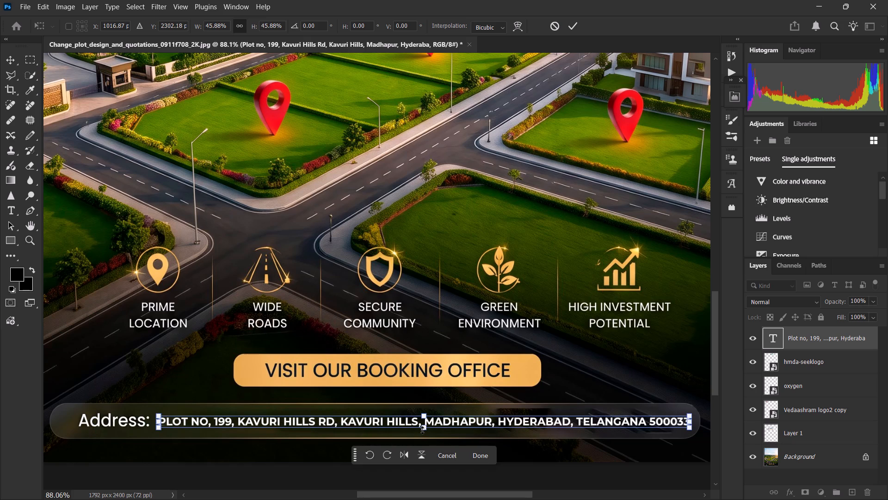
pyautogui.click(422, 430)
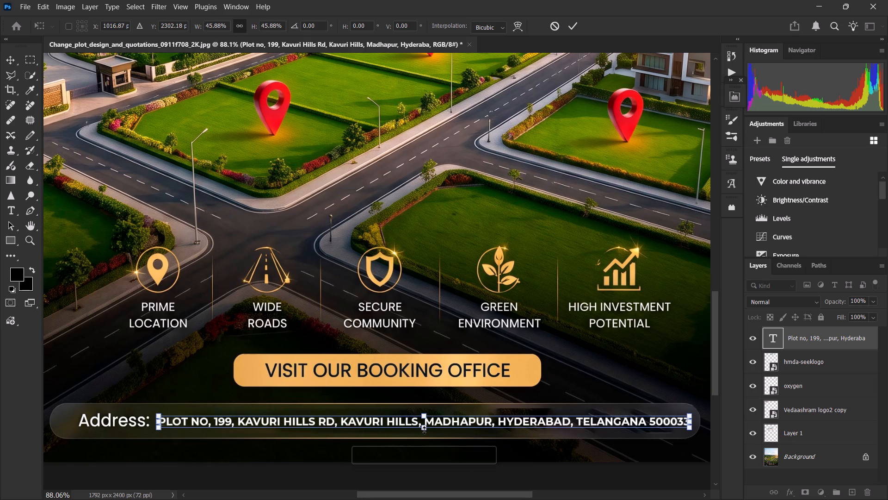
pyautogui.click(424, 430)
pyautogui.click(474, 453)
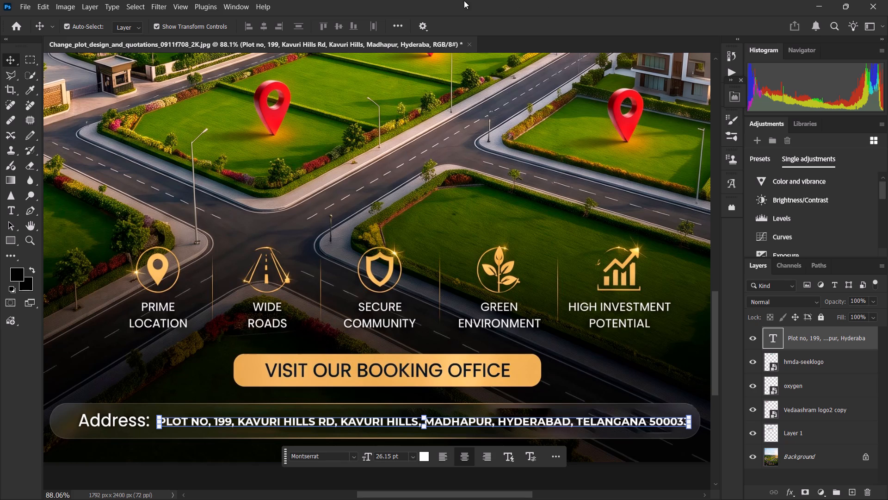
pyautogui.click(613, 304)
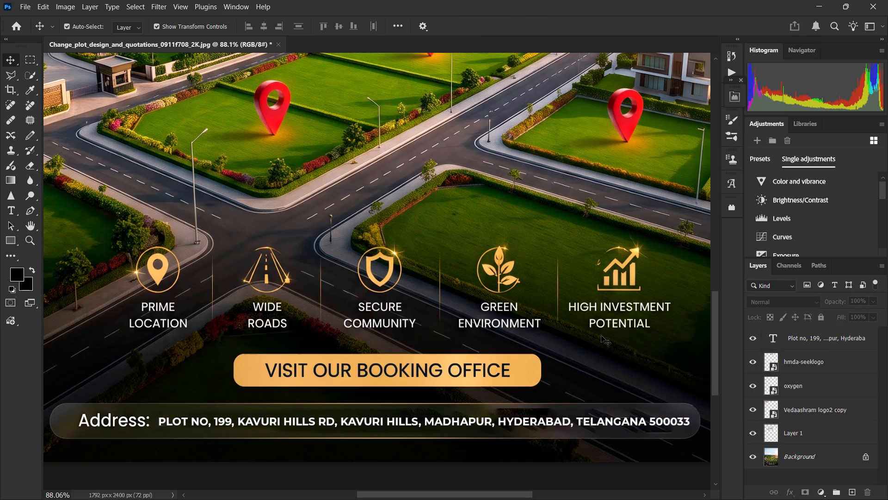
# Move the address line slightly closer to the Address: label and fine-tune its vertical alignment with the label.
pyautogui.click(561, 426)
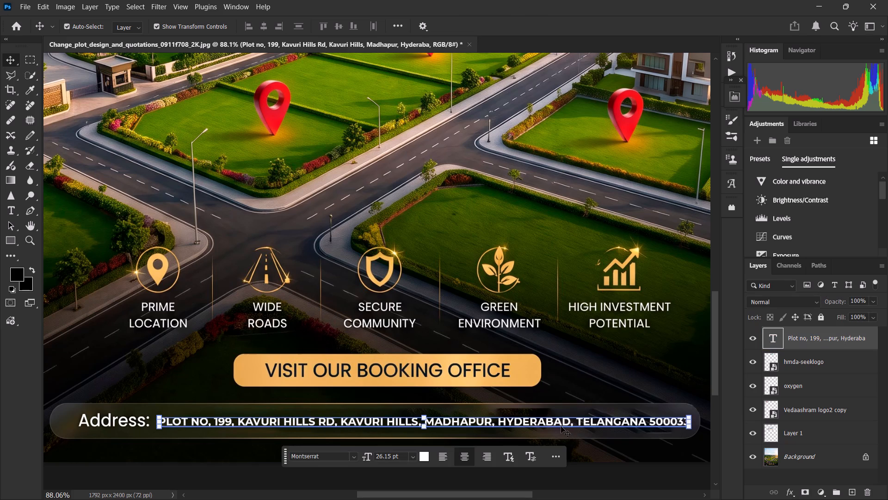
pyautogui.moveTo(569, 424); pyautogui.dragTo(565, 423)
pyautogui.press('Up')
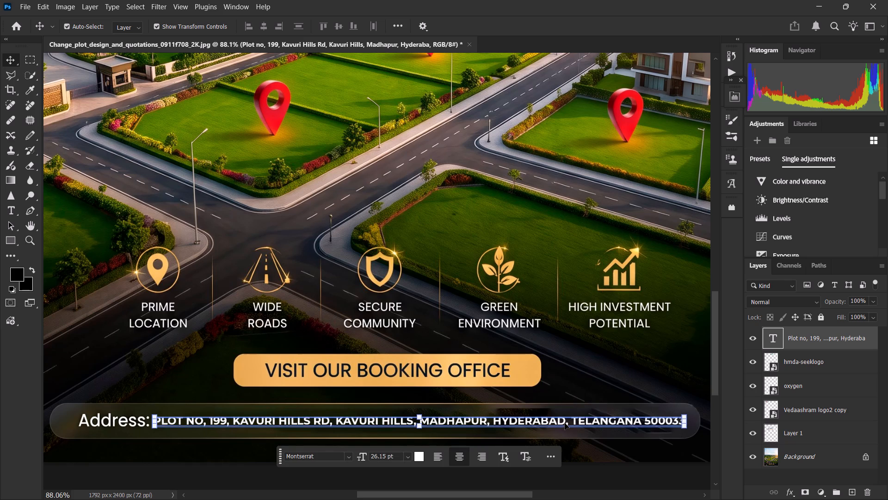
pyautogui.click(600, 388)
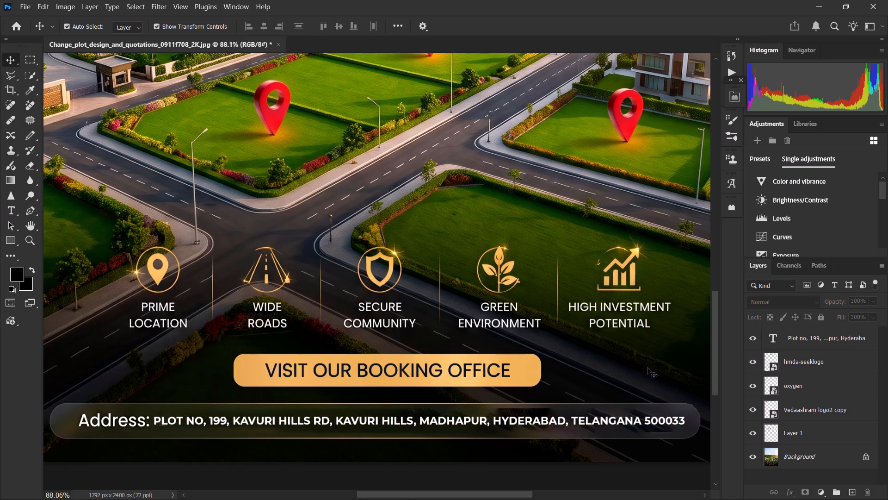
pyautogui.keyDown('alt'); pyautogui.scroll(4, 67, 399); pyautogui.keyUp('alt')
pyautogui.keyDown('alt'); pyautogui.scroll(-1, 84, 413); pyautogui.keyUp('alt')
pyautogui.keyDown('alt'); pyautogui.scroll(5, 86, 413); pyautogui.keyUp('alt')
pyautogui.keyDown('alt'); pyautogui.scroll(-1, 106, 424); pyautogui.keyUp('alt')
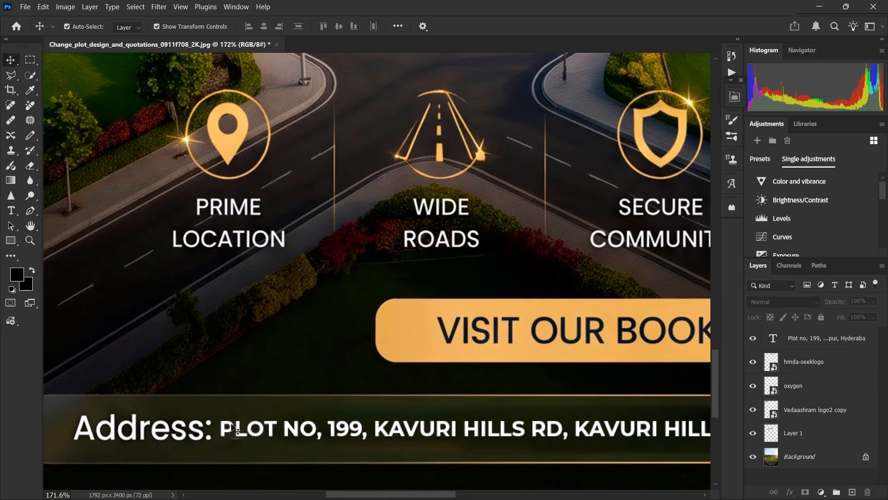
pyautogui.click(292, 426)
pyautogui.press('Down')
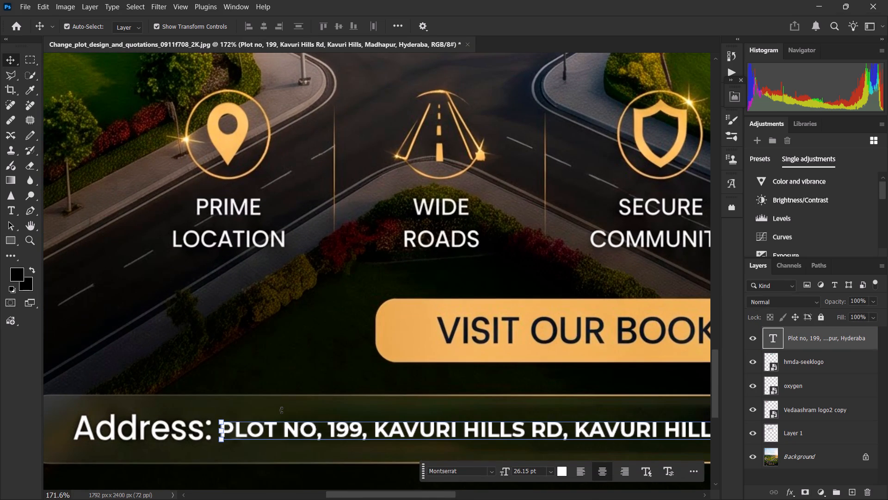
pyautogui.click(319, 387)
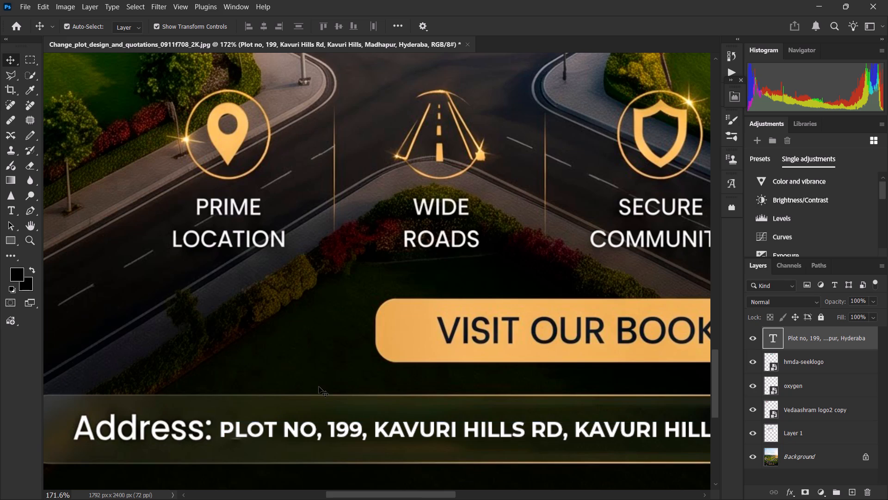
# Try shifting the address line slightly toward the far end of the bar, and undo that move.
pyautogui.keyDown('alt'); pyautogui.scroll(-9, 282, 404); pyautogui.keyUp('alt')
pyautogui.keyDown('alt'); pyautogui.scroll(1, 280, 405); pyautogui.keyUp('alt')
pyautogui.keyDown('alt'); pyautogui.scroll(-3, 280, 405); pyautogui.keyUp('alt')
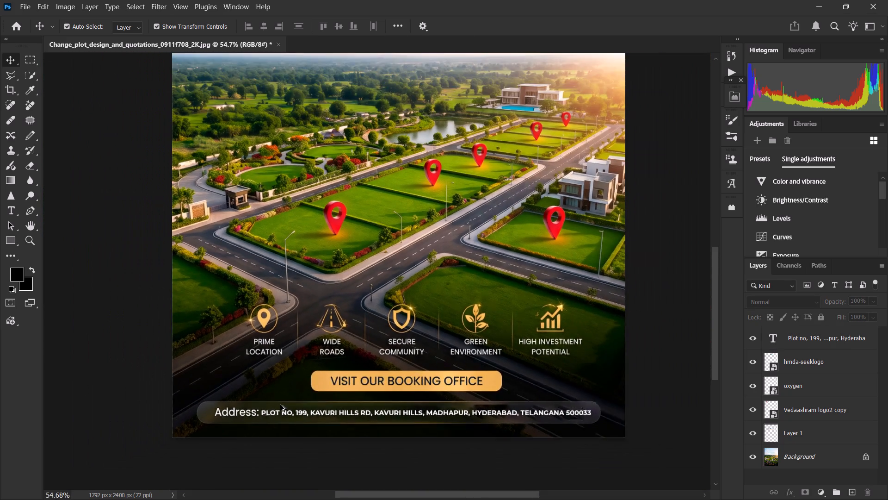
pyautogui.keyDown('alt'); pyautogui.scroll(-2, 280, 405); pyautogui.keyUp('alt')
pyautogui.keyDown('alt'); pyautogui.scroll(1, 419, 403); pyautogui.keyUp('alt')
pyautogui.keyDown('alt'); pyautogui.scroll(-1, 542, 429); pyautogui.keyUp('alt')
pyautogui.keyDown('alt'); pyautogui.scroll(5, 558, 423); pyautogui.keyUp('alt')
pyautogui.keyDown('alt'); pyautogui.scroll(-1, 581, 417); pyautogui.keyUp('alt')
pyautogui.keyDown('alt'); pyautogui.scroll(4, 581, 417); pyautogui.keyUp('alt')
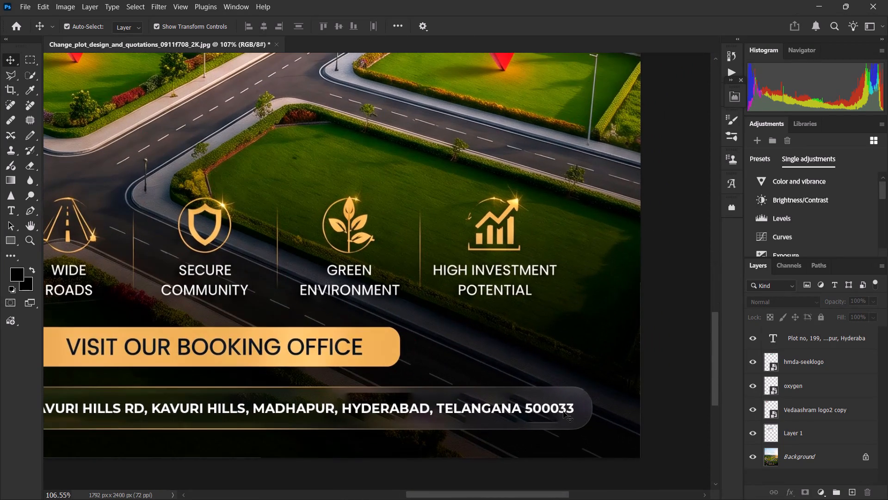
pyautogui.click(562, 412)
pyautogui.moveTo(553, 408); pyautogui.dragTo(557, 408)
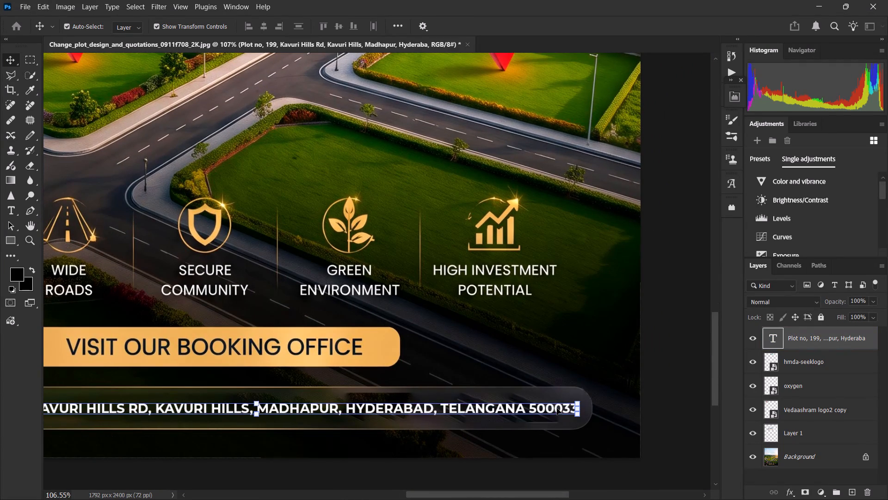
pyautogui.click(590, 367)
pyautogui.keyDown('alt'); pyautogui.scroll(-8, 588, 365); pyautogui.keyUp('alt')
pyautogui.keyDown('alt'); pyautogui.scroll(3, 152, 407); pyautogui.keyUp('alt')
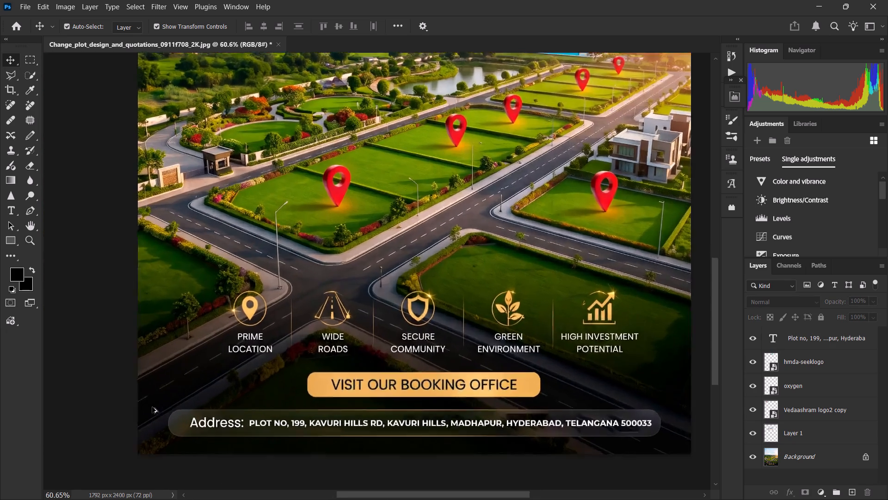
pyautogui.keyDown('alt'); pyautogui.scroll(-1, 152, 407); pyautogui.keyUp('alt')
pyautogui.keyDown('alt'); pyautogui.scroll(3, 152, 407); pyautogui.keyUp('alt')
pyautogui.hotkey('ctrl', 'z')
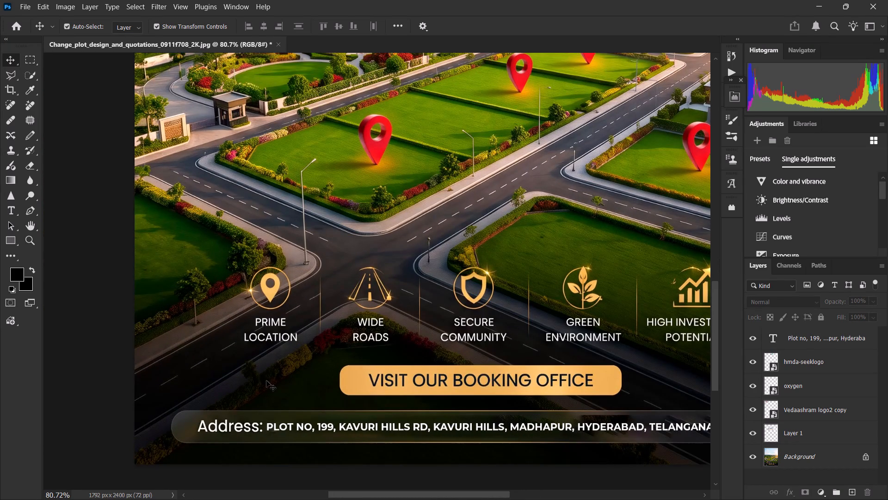
# Nudge the address line two small increments to the right, away from the Address: label.
pyautogui.scroll(1, 266, 381)
pyautogui.scroll(-7, 266, 381)
pyautogui.keyDown('alt'); pyautogui.scroll(-2, 266, 381); pyautogui.keyUp('alt')
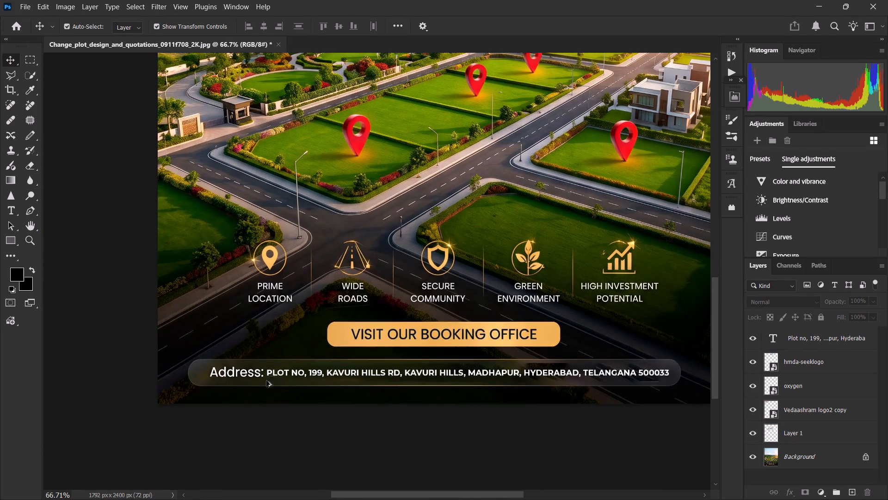
pyautogui.keyDown('alt'); pyautogui.scroll(-1, 266, 381); pyautogui.keyUp('alt')
pyautogui.keyDown('alt'); pyautogui.scroll(2, 367, 359); pyautogui.keyUp('alt')
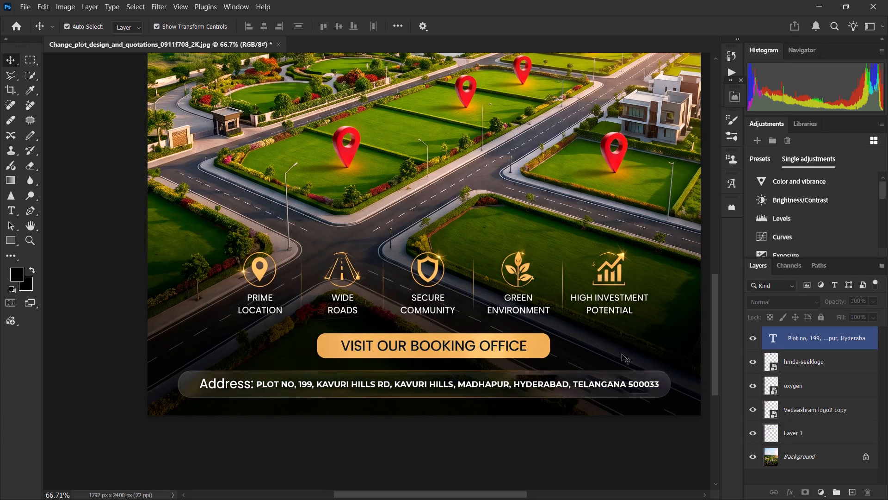
pyautogui.click(615, 385)
pyautogui.press('Right')
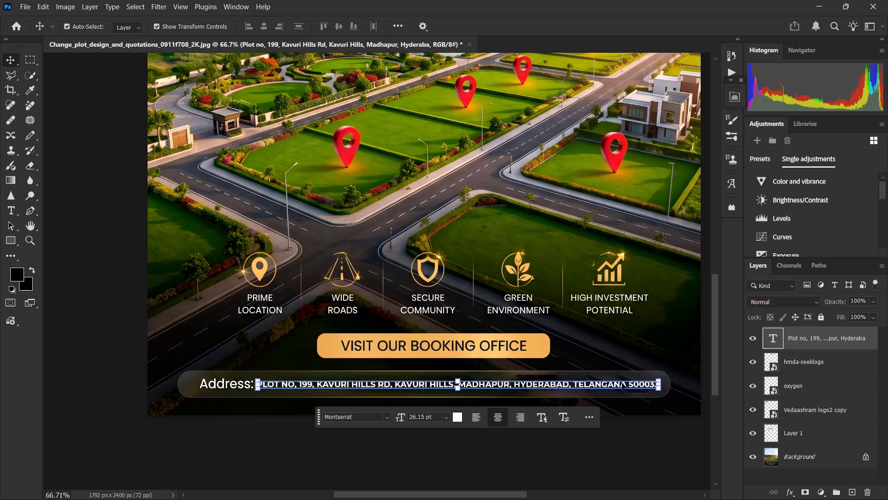
pyautogui.press('Right')
pyautogui.click(660, 353)
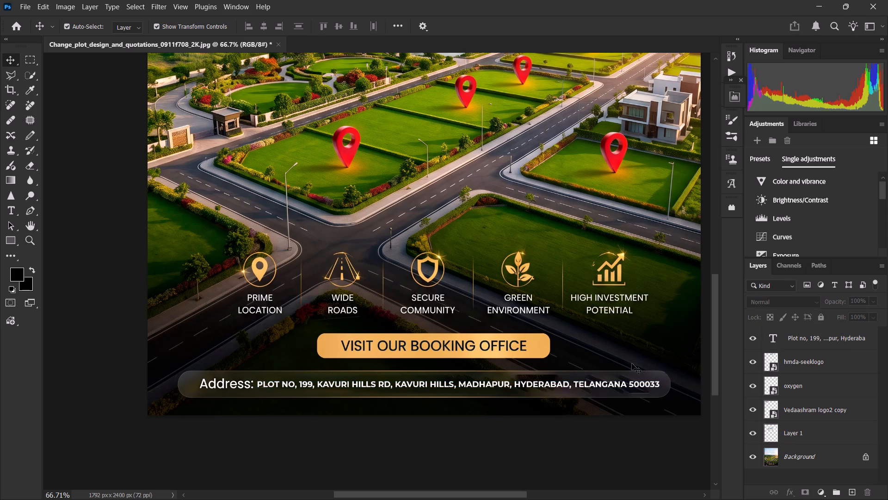
# Examine the whole poster and the placement of the three logos across its top.
pyautogui.keyDown('alt'); pyautogui.scroll(-3, 586, 381); pyautogui.keyUp('alt')
pyautogui.keyDown('alt'); pyautogui.scroll(1, 586, 381); pyautogui.keyUp('alt')
pyautogui.keyDown('alt'); pyautogui.scroll(-5, 586, 381); pyautogui.keyUp('alt')
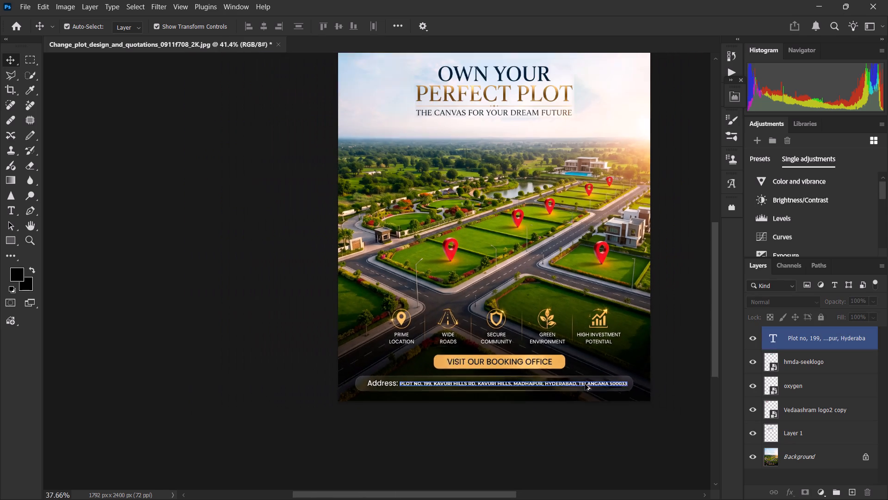
pyautogui.scroll(-7, 555, 386)
pyautogui.keyDown('alt'); pyautogui.scroll(-1, 555, 386); pyautogui.keyUp('alt')
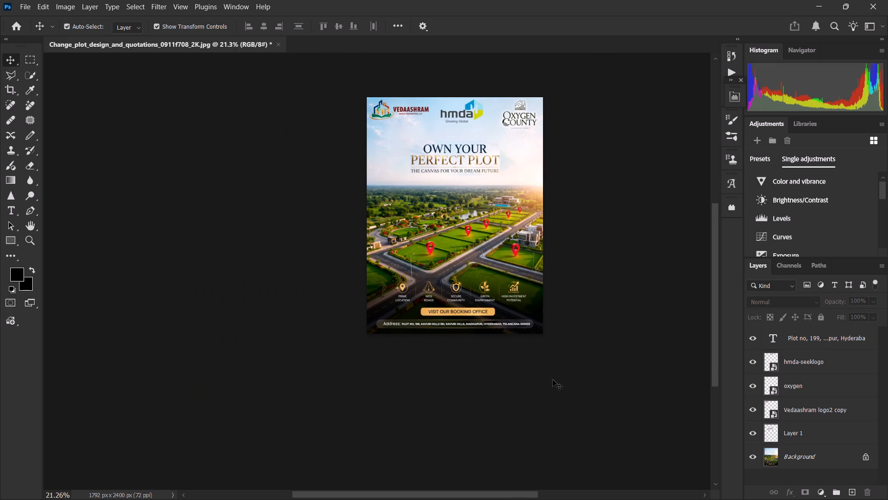
pyautogui.keyDown('alt'); pyautogui.scroll(7, 483, 106); pyautogui.keyUp('alt')
pyautogui.keyDown('alt'); pyautogui.scroll(-1, 483, 106); pyautogui.keyUp('alt')
pyautogui.keyDown('alt'); pyautogui.scroll(2, 483, 106); pyautogui.keyUp('alt')
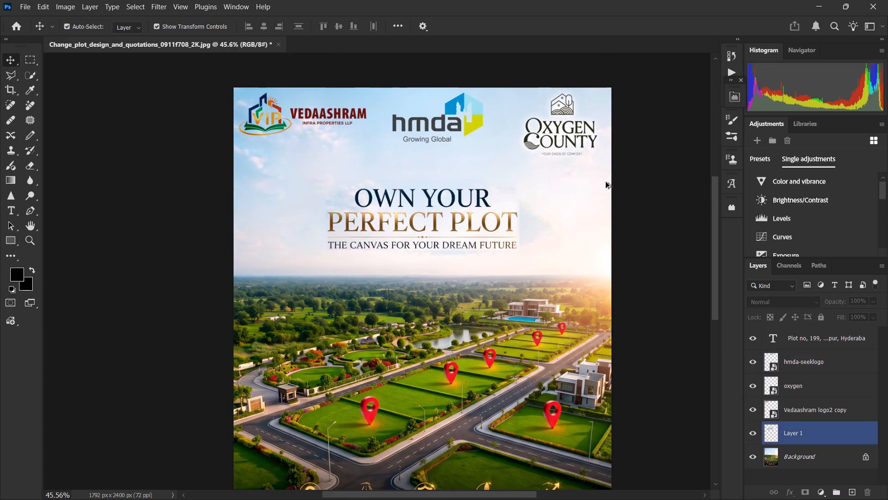
pyautogui.keyDown('alt'); pyautogui.scroll(-7, 561, 169); pyautogui.keyUp('alt')
pyautogui.keyDown('alt'); pyautogui.scroll(6, 568, 138); pyautogui.keyUp('alt')
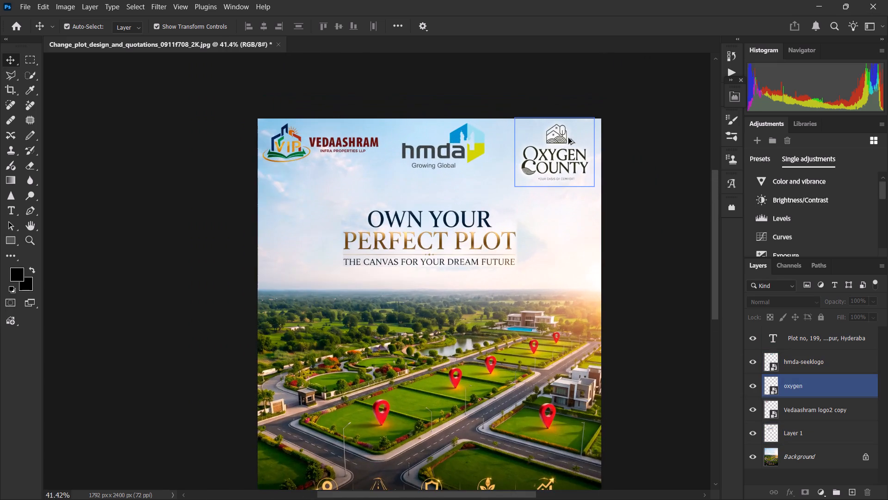
pyautogui.keyDown('alt'); pyautogui.scroll(-3, 568, 138); pyautogui.keyUp('alt')
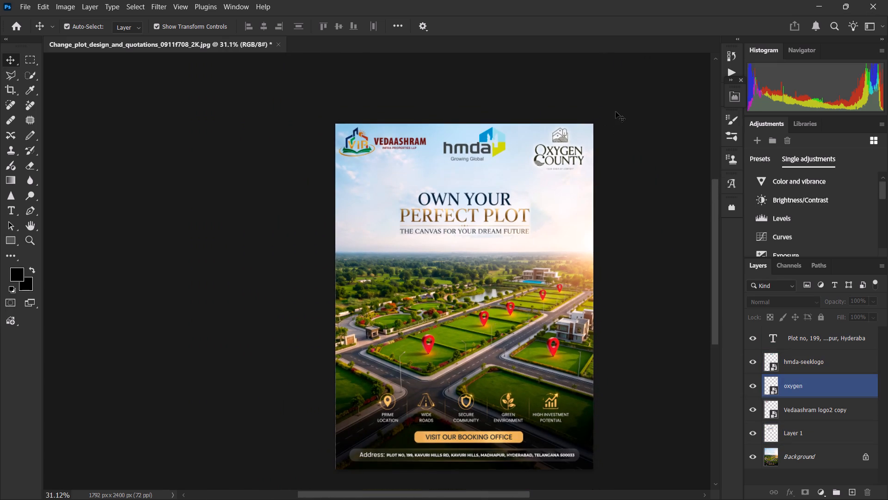
pyautogui.moveTo(616, 112); pyautogui.dragTo(337, 153)
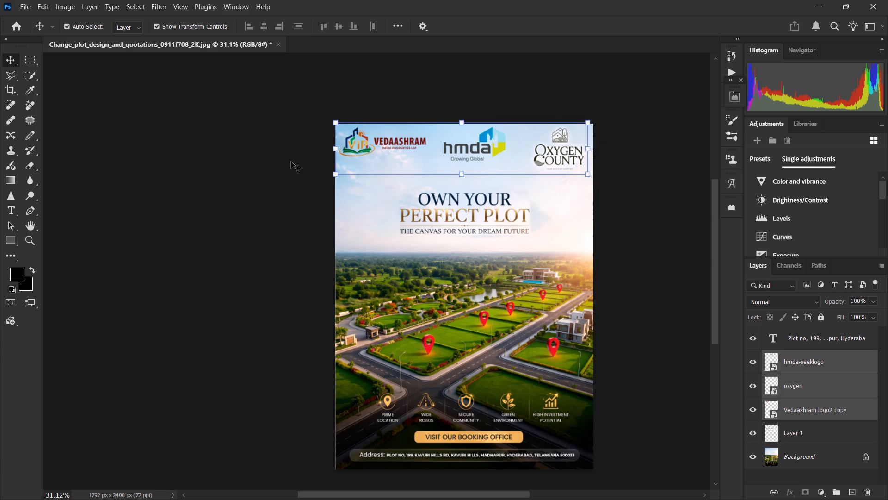
pyautogui.click(291, 162)
# Review the finished poster overall, checking the booking office and address area against the headline and logos.
pyautogui.scroll(-7, 419, 211)
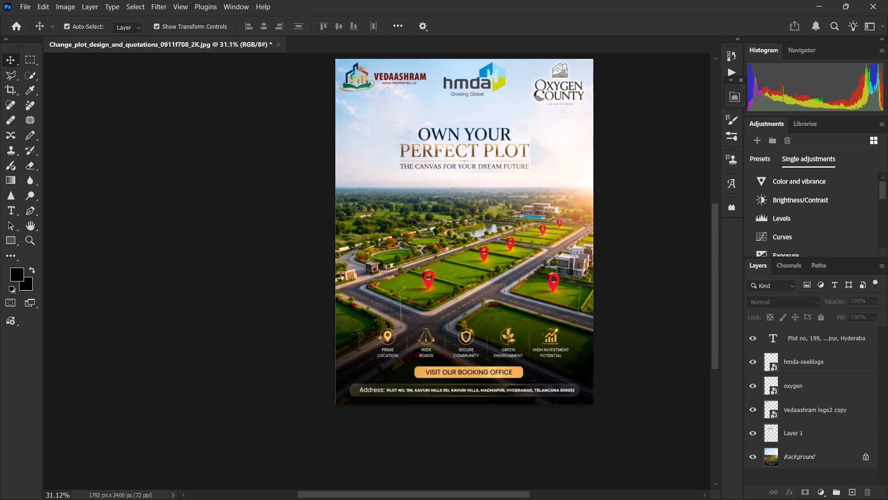
pyautogui.scroll(-5, 419, 338)
pyautogui.scroll(1, 417, 351)
pyautogui.keyDown('alt'); pyautogui.scroll(3, 455, 338); pyautogui.keyUp('alt')
pyautogui.keyDown('alt'); pyautogui.scroll(-1, 455, 338); pyautogui.keyUp('alt')
pyautogui.keyDown('alt'); pyautogui.scroll(6, 455, 338); pyautogui.keyUp('alt')
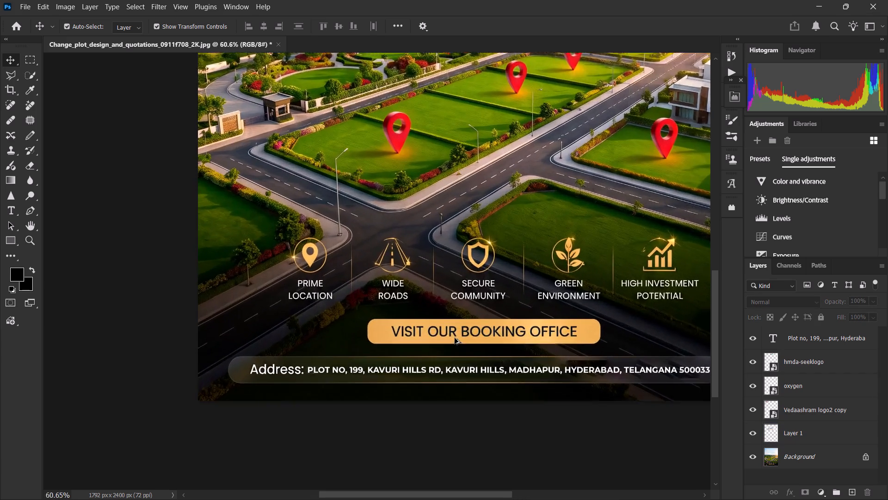
pyautogui.keyDown('alt'); pyautogui.scroll(1, 455, 338); pyautogui.keyUp('alt')
pyautogui.keyDown('alt'); pyautogui.scroll(-14, 455, 338); pyautogui.keyUp('alt')
pyautogui.keyDown('alt'); pyautogui.scroll(7, 464, 325); pyautogui.keyUp('alt')
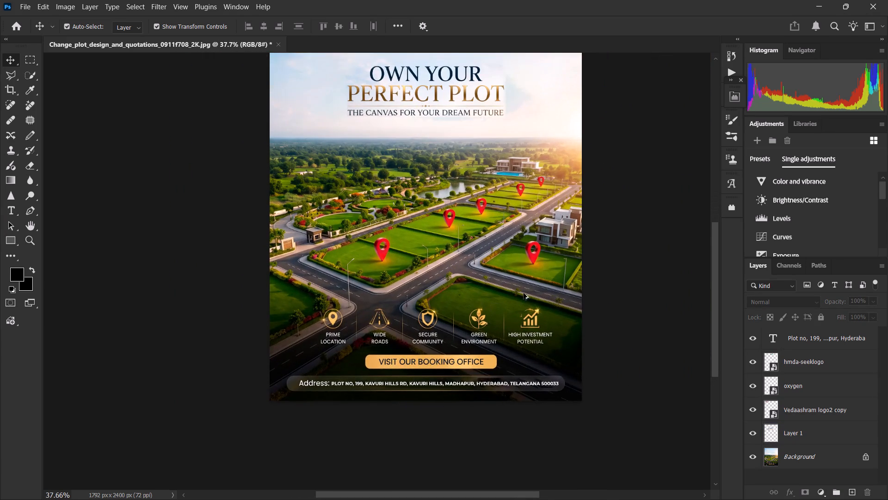
pyautogui.scroll(8, 524, 293)
pyautogui.scroll(-1, 524, 293)
pyautogui.scroll(5, 524, 293)
pyautogui.scroll(-1, 524, 293)
pyautogui.keyDown('alt'); pyautogui.scroll(-1, 524, 293); pyautogui.keyUp('alt')
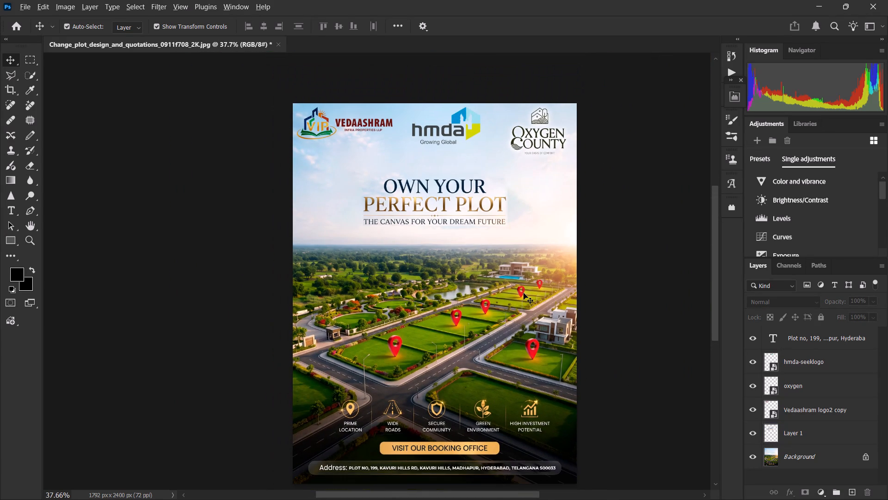
pyautogui.scroll(-2, 554, 280)
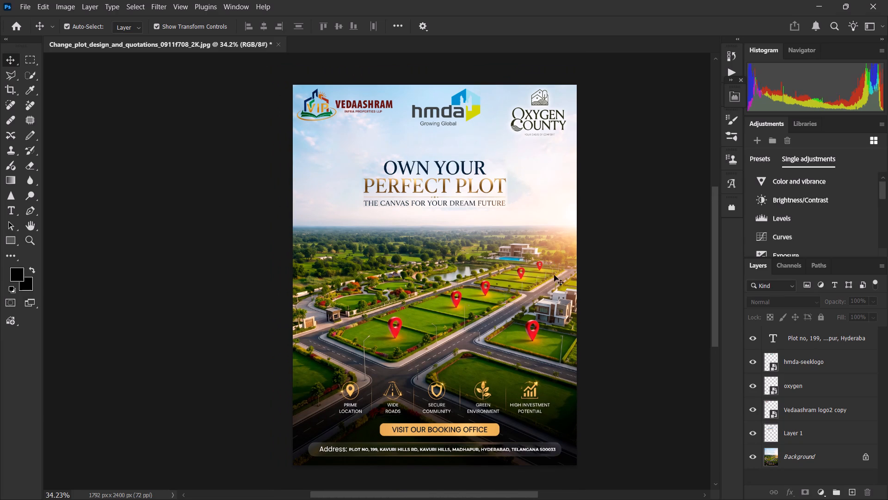
pyautogui.scroll(-1, 523, 256)
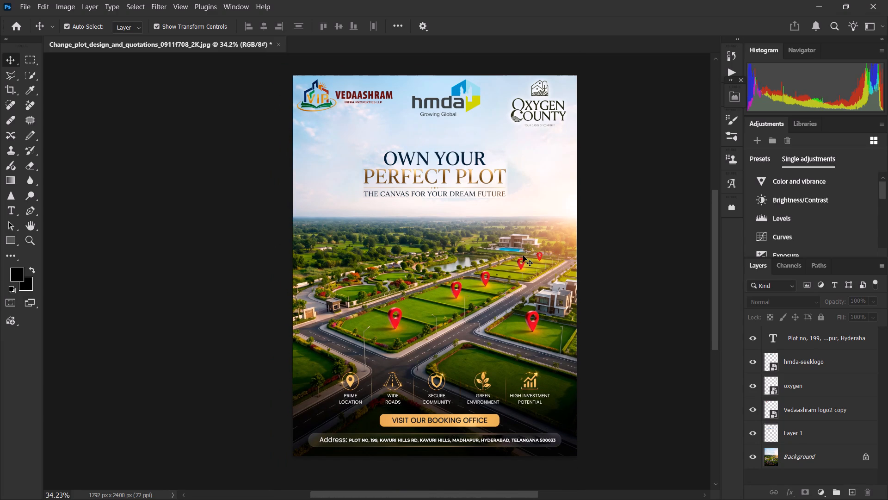
pyautogui.scroll(-1, 523, 256)
pyautogui.scroll(2, 523, 256)
pyautogui.scroll(-1, 523, 256)
# Save the poster as a Photoshop PSD named OXYGEN COUNTY 2 in the vedashraam folder, with Maximize Compatibility on.
pyautogui.hotkey('ctrl', 's')
pyautogui.click(458, 205)
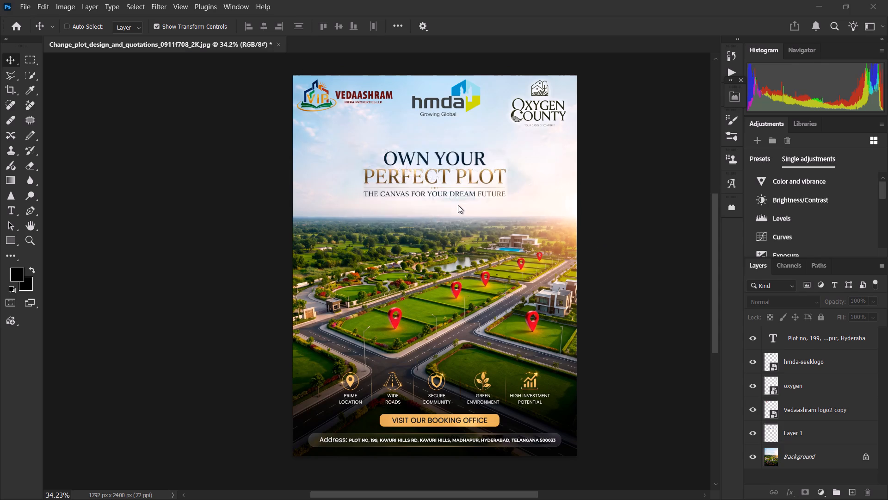
pyautogui.scroll(1, 419, 201)
pyautogui.scroll(-1, 419, 201)
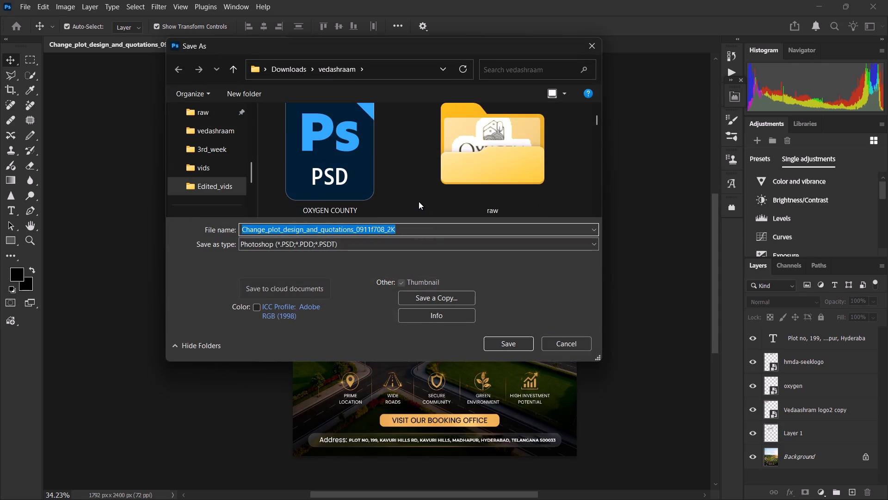
pyautogui.scroll(-1, 419, 201)
pyautogui.scroll(2, 419, 201)
pyautogui.click(378, 192)
pyautogui.scroll(2, 399, 183)
pyautogui.doubleClick(374, 225)
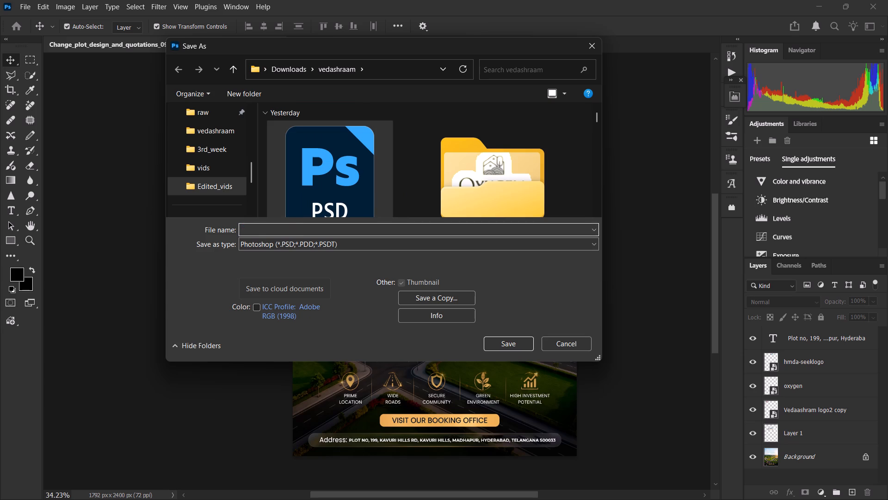
pyautogui.click(374, 225)
pyautogui.press('space')
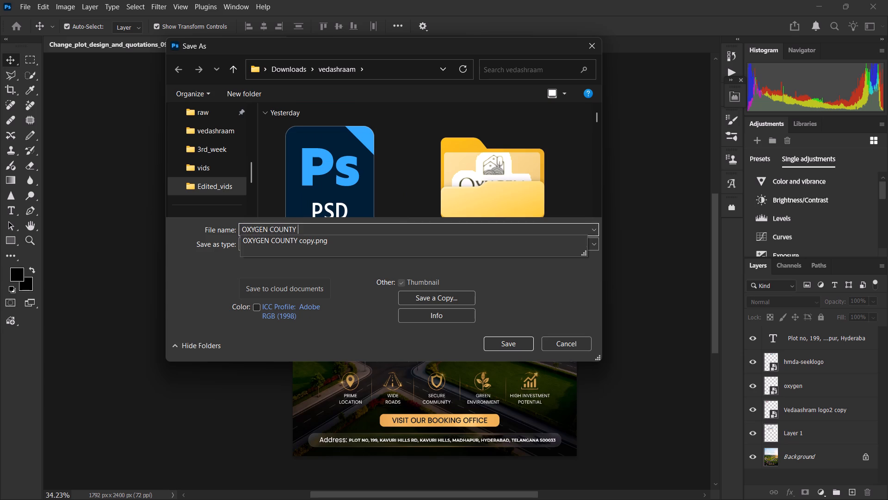
pyautogui.press('2')
pyautogui.click(510, 300)
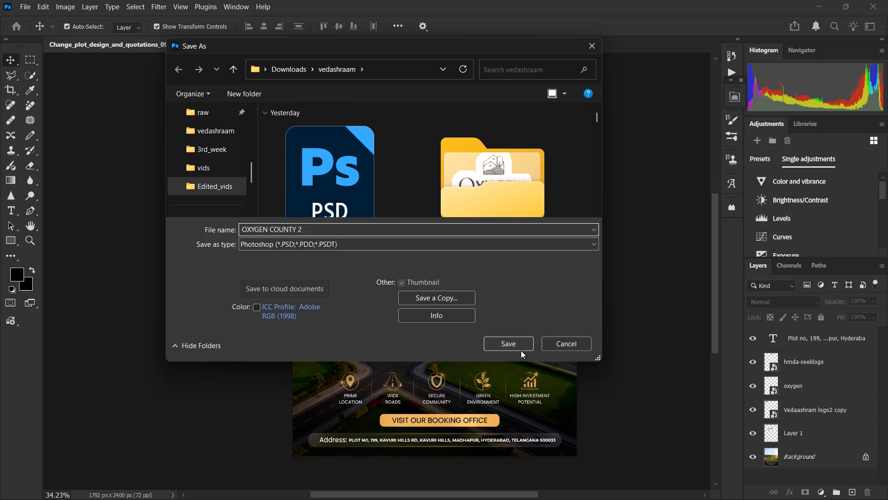
pyautogui.click(511, 344)
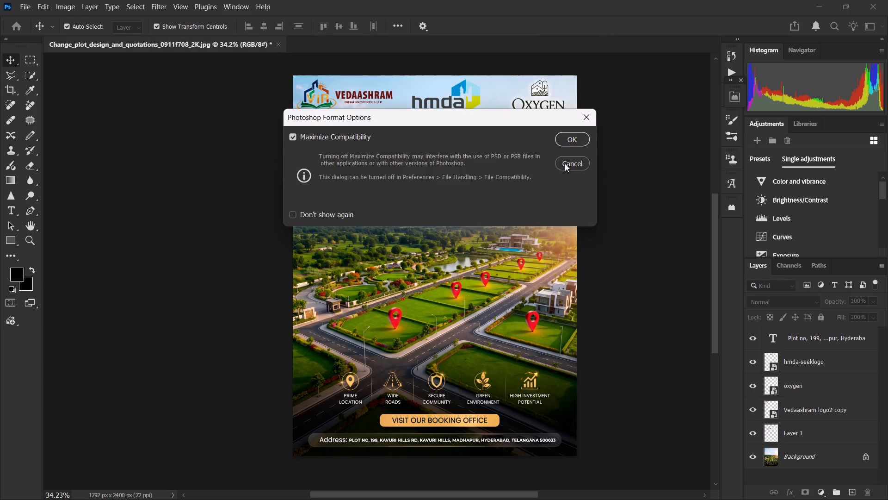
pyautogui.click(569, 140)
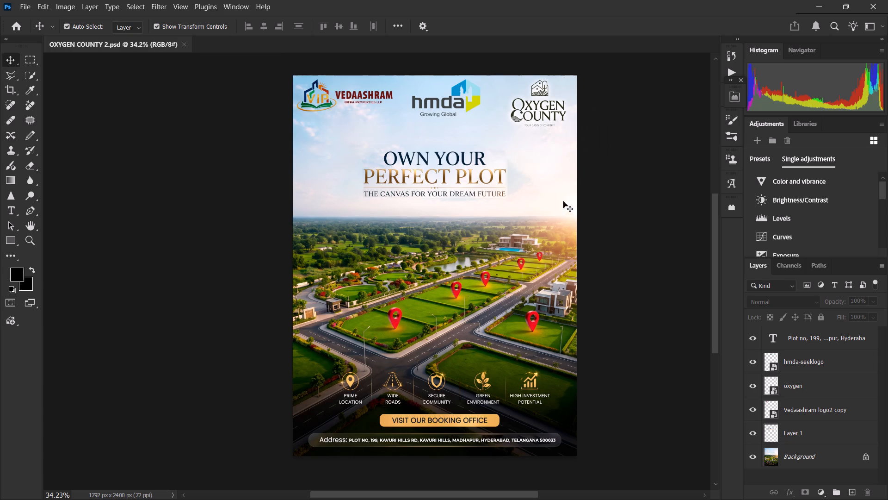
# Save a JPEG copy named OXYGEN COUNTY 2 copy in the vedashraam folder at quality 12, Progressive with 3 scans.
pyautogui.hotkey('ctrl', 'alt', 's')
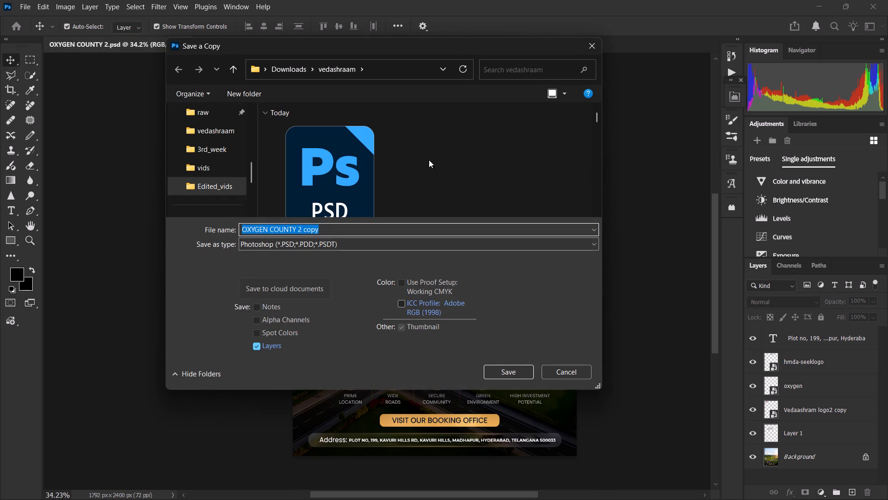
pyautogui.click(394, 250)
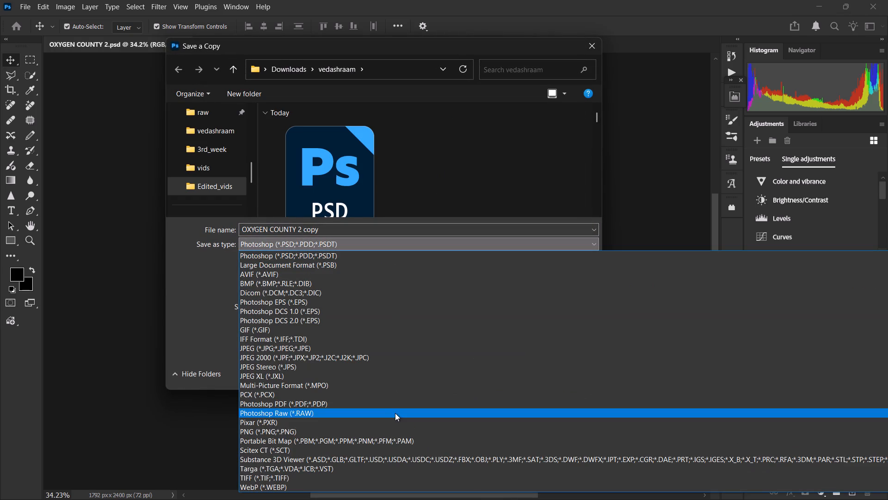
pyautogui.click(401, 352)
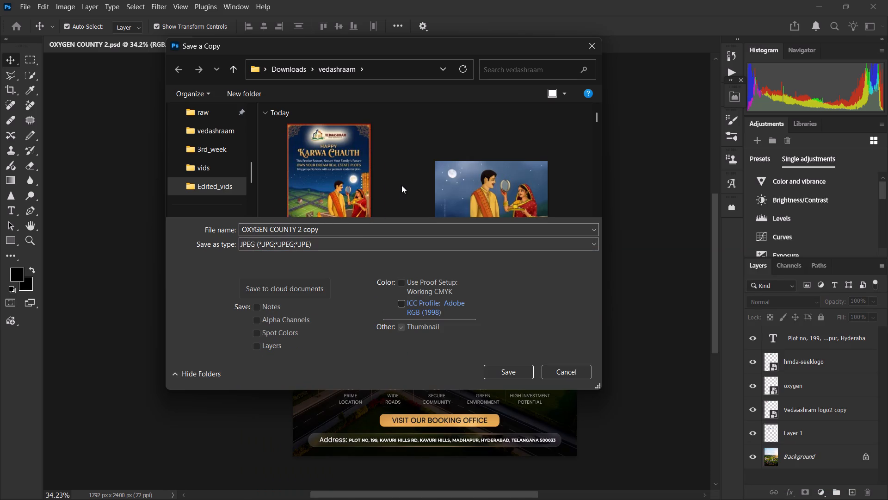
pyautogui.scroll(-1, 401, 185)
pyautogui.scroll(5, 401, 185)
pyautogui.click(500, 366)
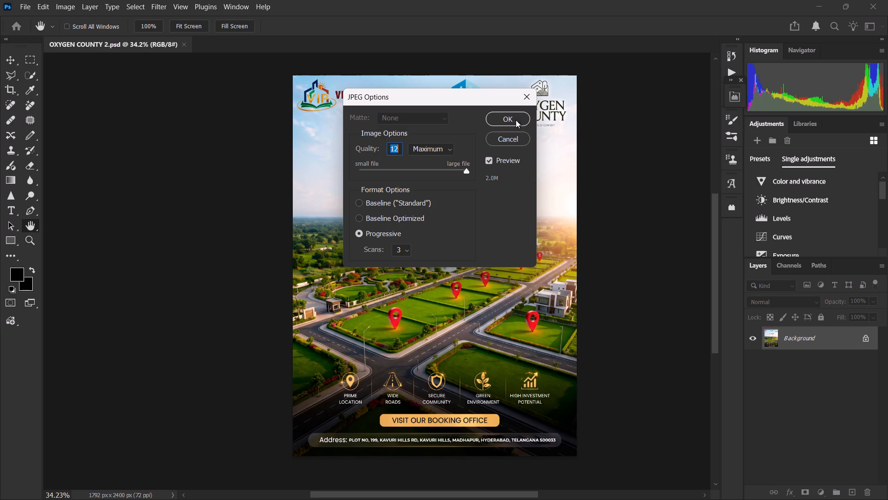
pyautogui.click(512, 122)
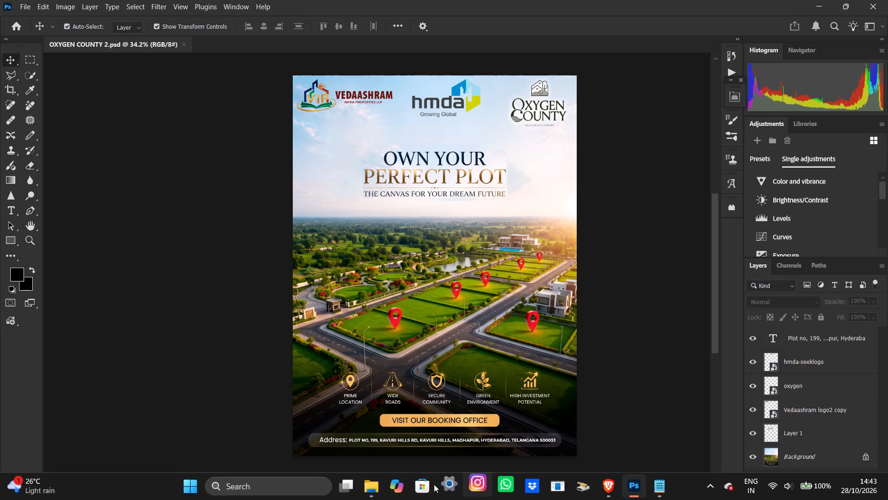
# Switch to File Explorer and open the OXYGEN COUNTY 2 copy JPEG from the vedashraam folder in Photos.
pyautogui.click(366, 490)
pyautogui.scroll(3, 361, 282)
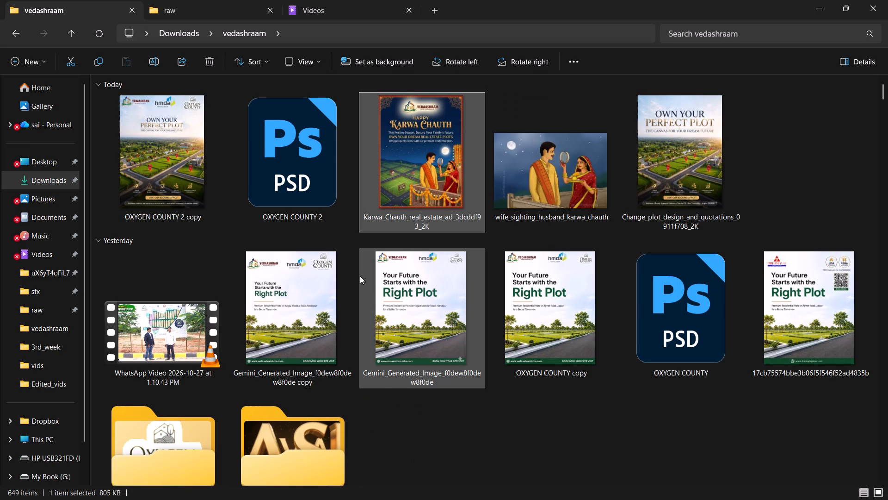
pyautogui.scroll(1, 360, 276)
pyautogui.doubleClick(102, 42)
pyautogui.scroll(4, 189, 188)
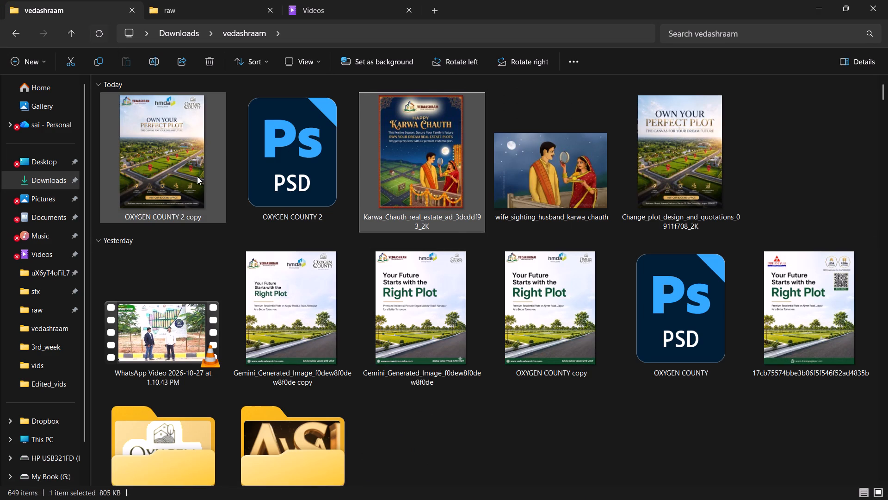
pyautogui.click(205, 167)
pyautogui.doubleClick(168, 153)
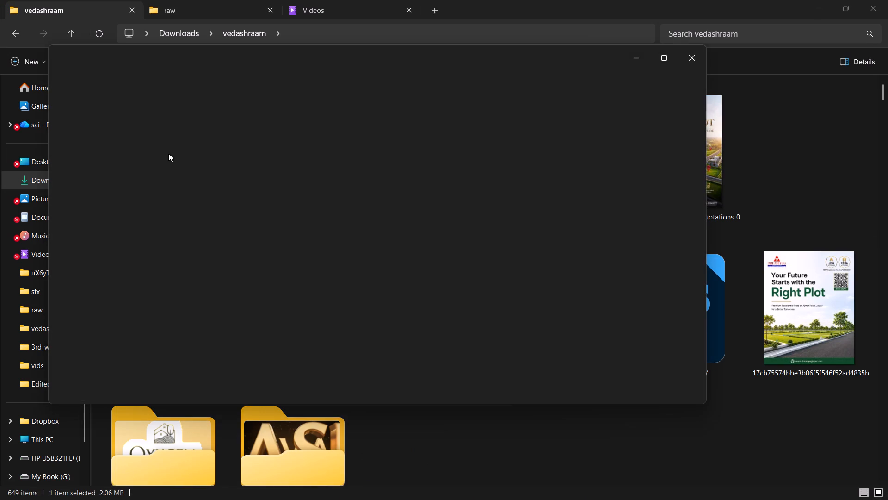
# Inspect the exported poster up close, checking the logos and headline, feature icons, booking office banner and address bar.
pyautogui.scroll(6, 450, 189)
pyautogui.moveTo(455, 153); pyautogui.dragTo(527, 310)
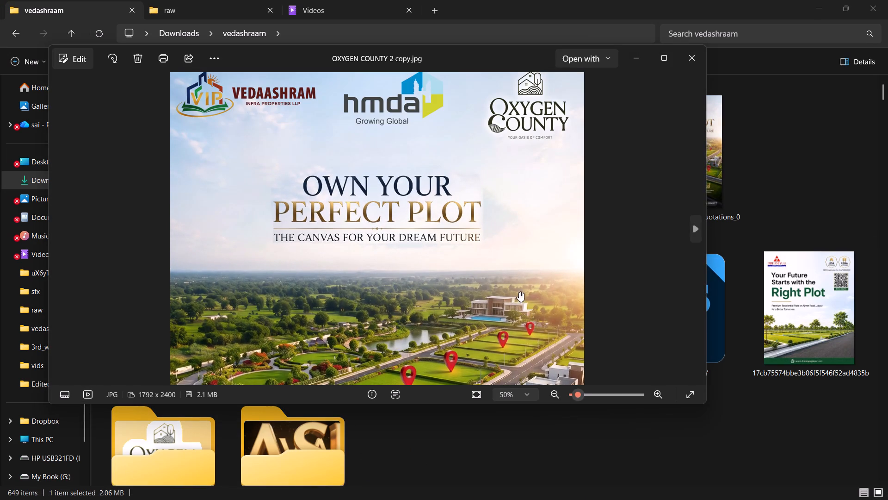
pyautogui.scroll(-15, 551, 159)
pyautogui.scroll(2, 475, 256)
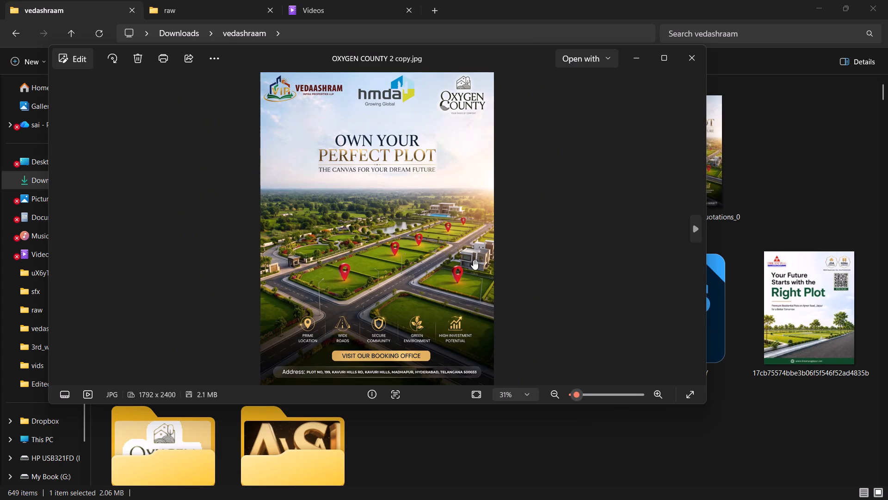
pyautogui.scroll(5, 473, 260)
pyautogui.moveTo(463, 293); pyautogui.dragTo(497, 94)
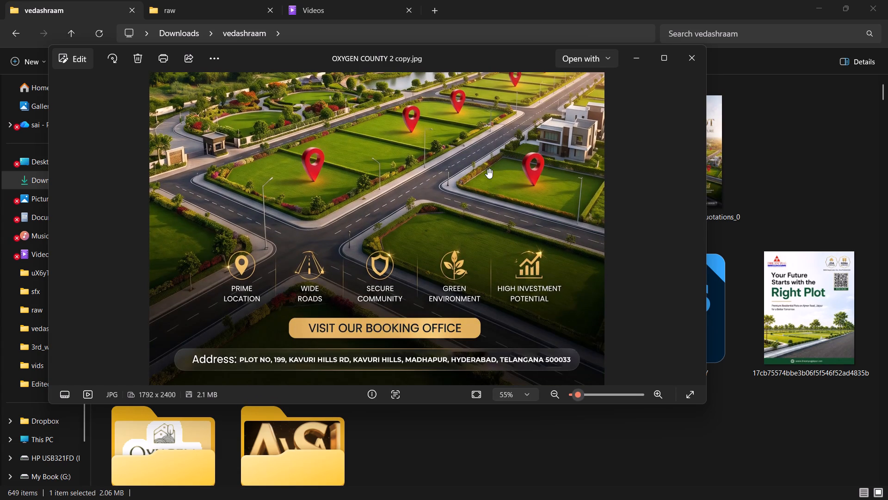
pyautogui.scroll(2, 438, 245)
pyautogui.moveTo(440, 279); pyautogui.dragTo(432, 219)
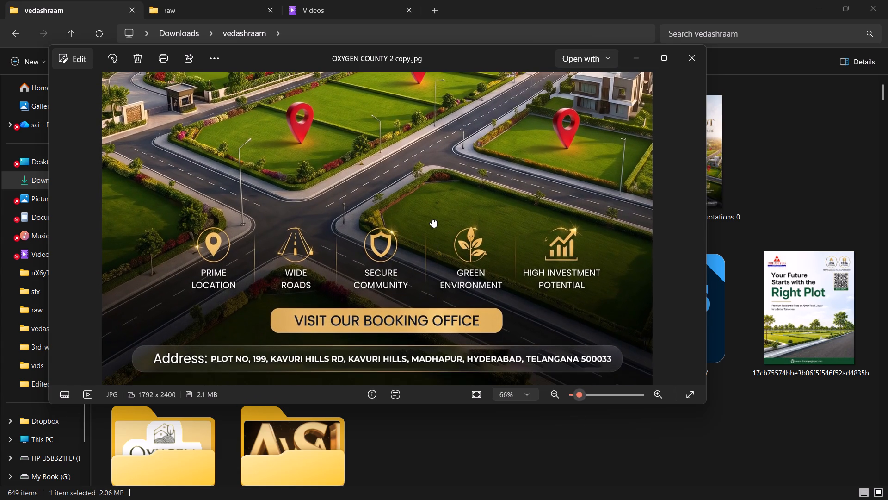
pyautogui.moveTo(432, 219); pyautogui.dragTo(432, 217)
pyautogui.scroll(-5, 458, 281)
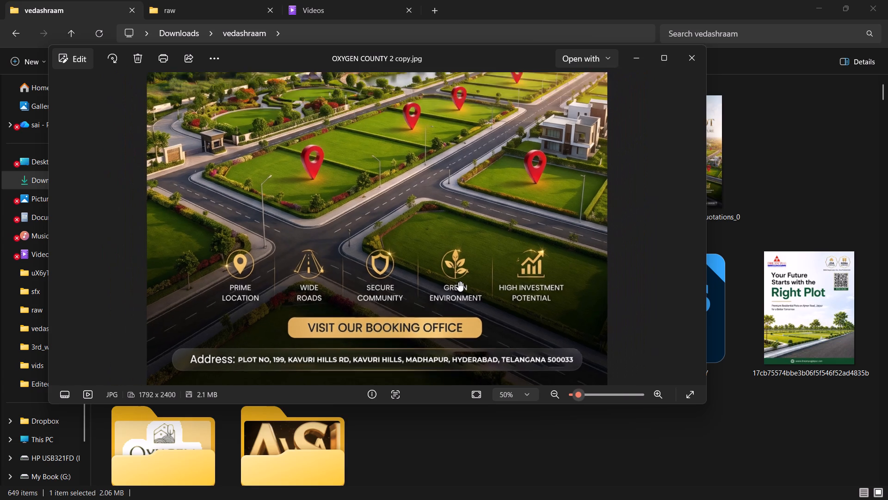
pyautogui.scroll(-12, 458, 281)
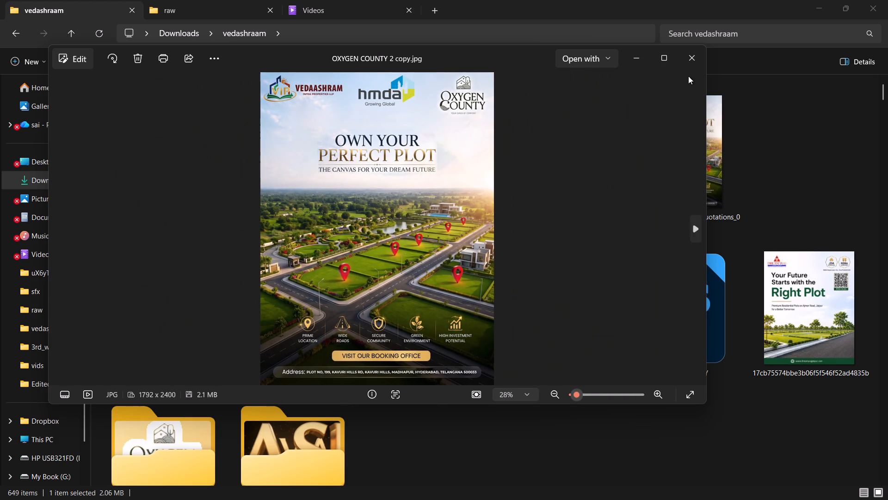
# Close the exported poster's preview and, from the vedashraam folder, switch back to the OXYGEN COUNTY 2 document in Photoshop.
pyautogui.click(692, 58)
pyautogui.click(811, 165)
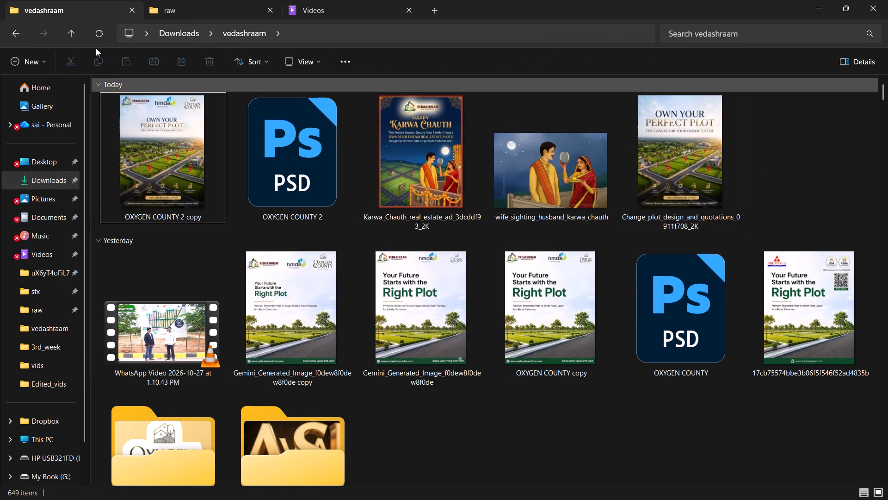
pyautogui.doubleClick(102, 37)
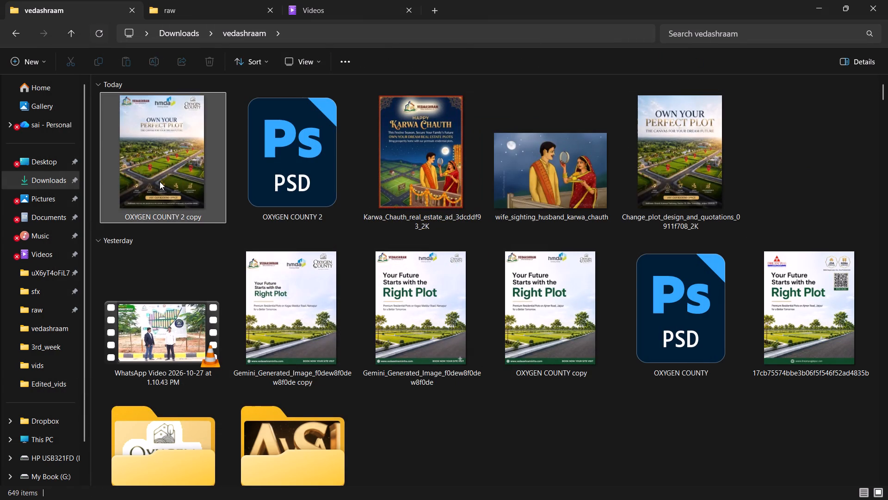
pyautogui.click(160, 181)
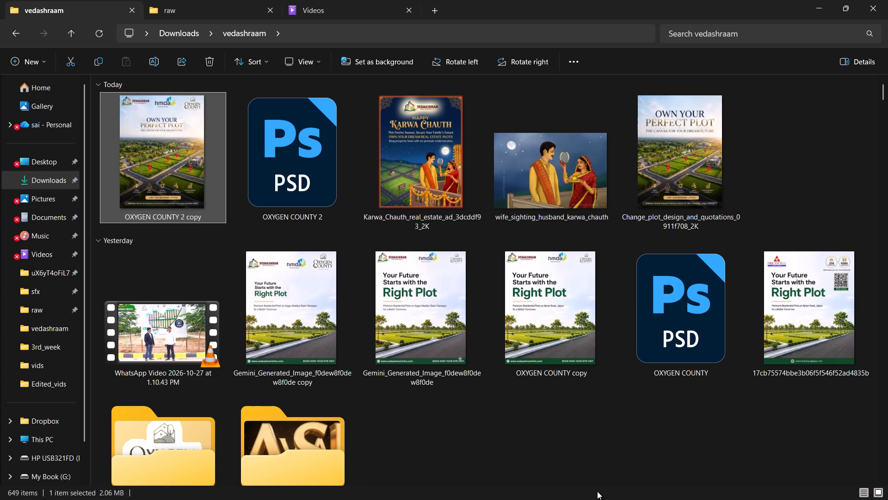
pyautogui.hotkey('alt', 'Tab')
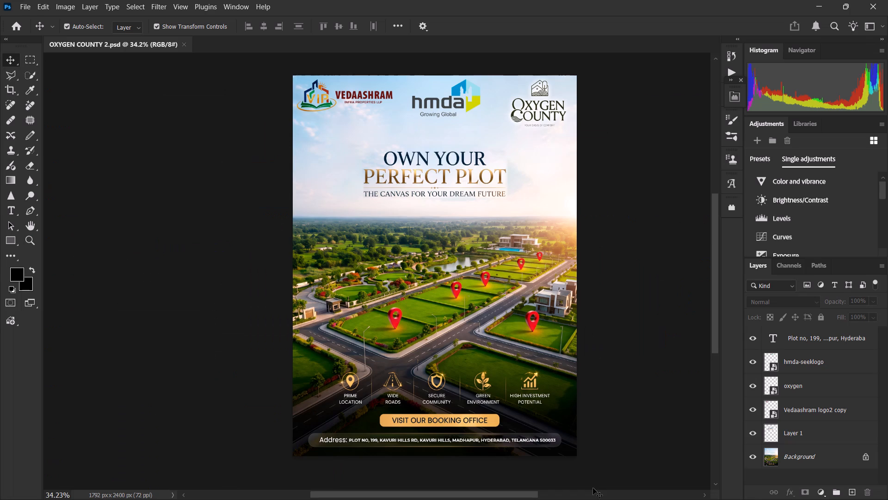
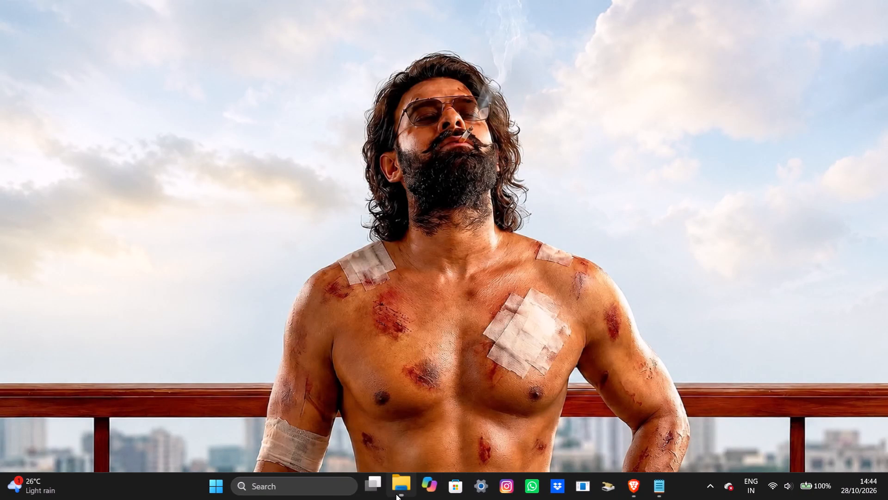
# Switch to File Explorer, clear the file selection in the vedashraam folder and refresh its contents.
pyautogui.click(396, 494)
pyautogui.scroll(3, 410, 457)
pyautogui.click(420, 438)
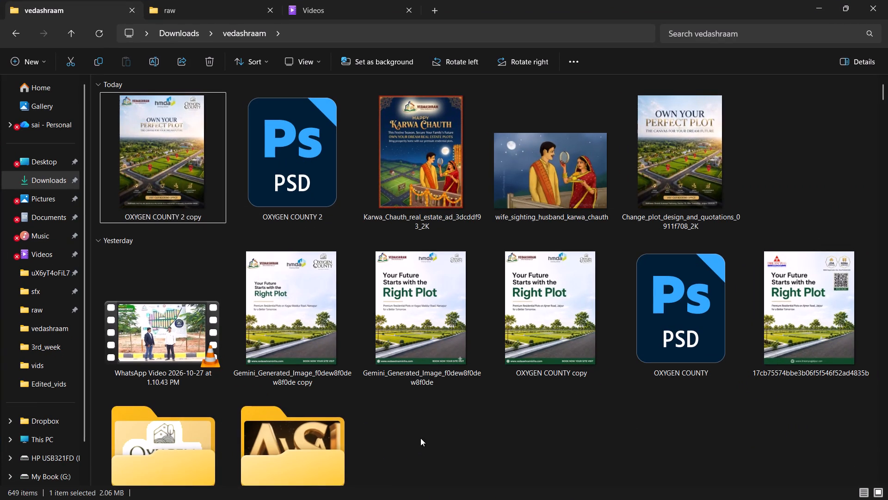
pyautogui.tripleClick(95, 31)
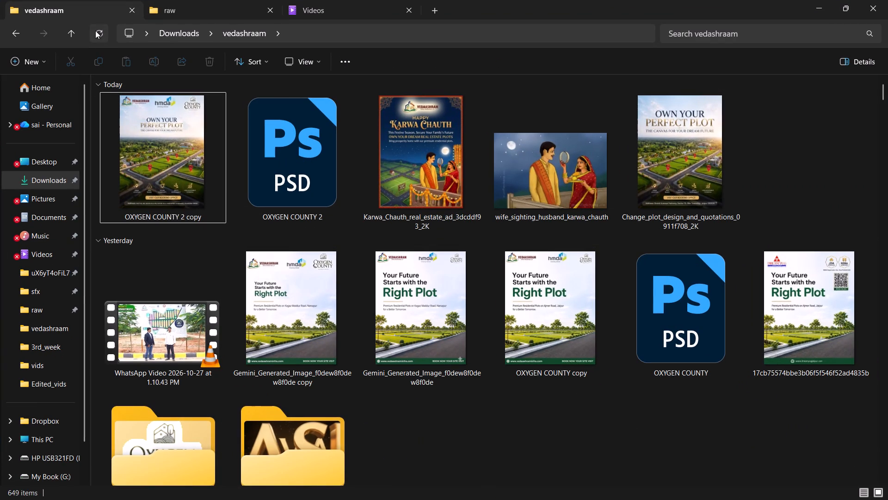
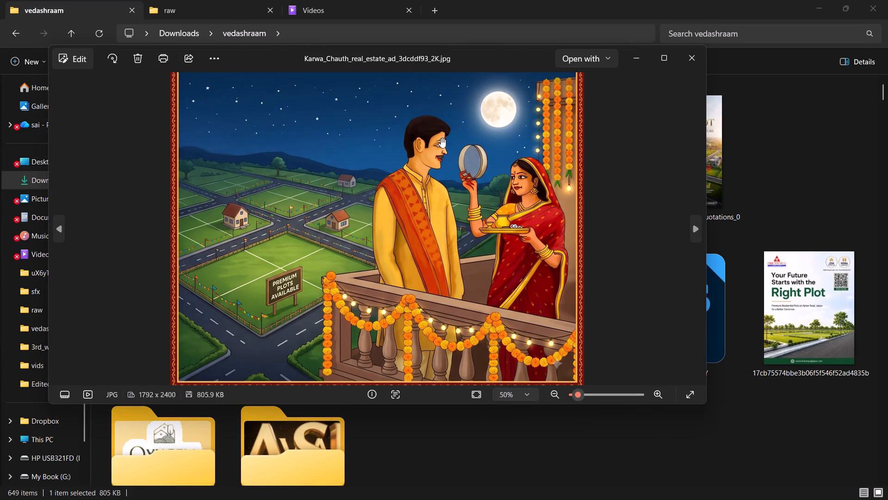
# Examine the couple, balcony and plot illustration in the Karwa Chauth real estate poster up close and as a whole.
pyautogui.scroll(-7, 678, 232)
pyautogui.scroll(-8, 604, 254)
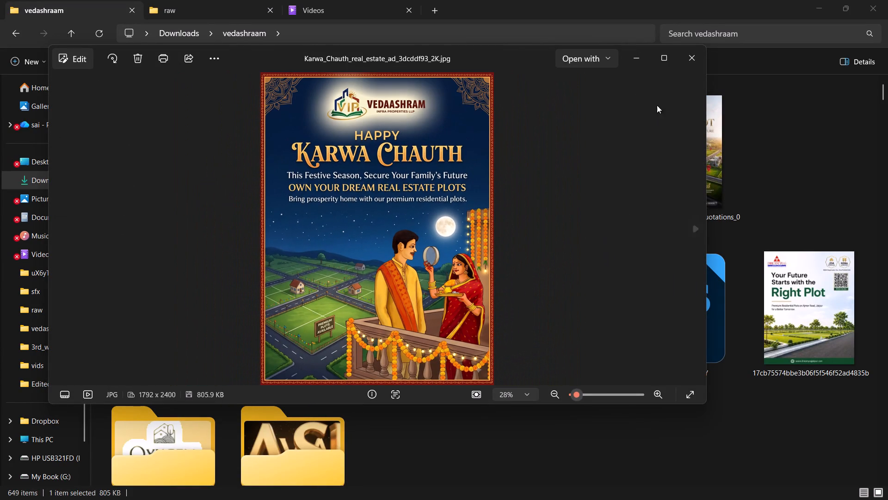
pyautogui.scroll(2, 498, 276)
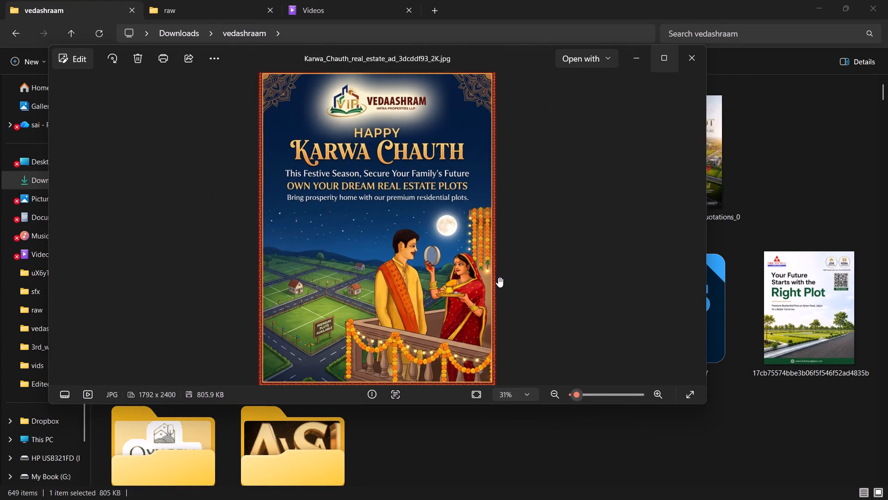
pyautogui.scroll(4, 498, 277)
pyautogui.moveTo(516, 306); pyautogui.dragTo(529, 100)
pyautogui.scroll(6, 530, 300)
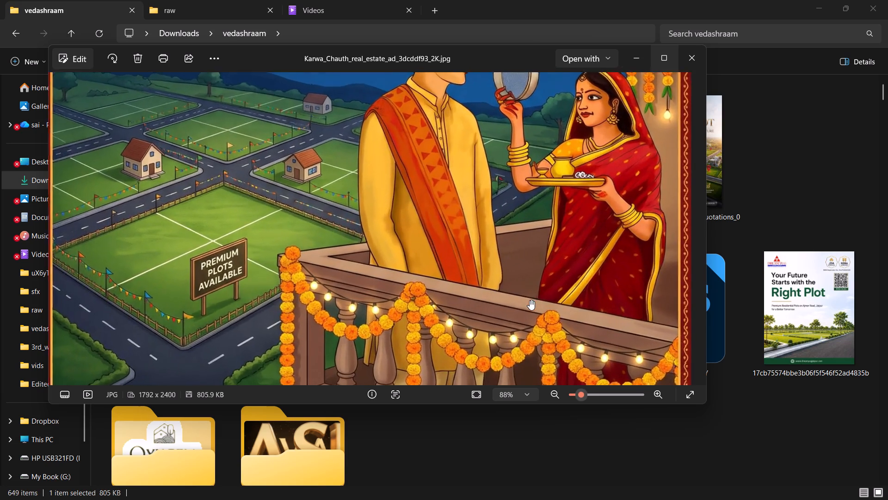
pyautogui.scroll(-9, 530, 300)
pyautogui.scroll(8, 495, 302)
pyautogui.scroll(-1, 487, 305)
pyautogui.scroll(2, 487, 305)
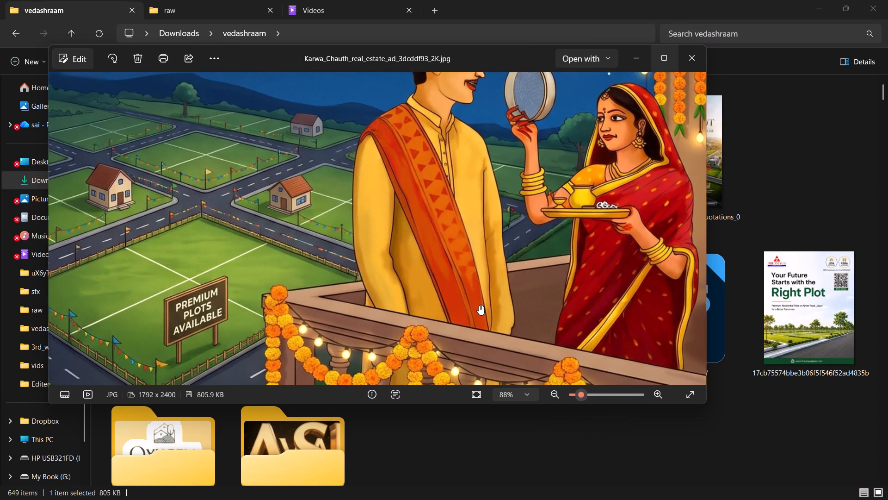
pyautogui.moveTo(479, 305); pyautogui.dragTo(483, 288)
pyautogui.scroll(-3, 483, 288)
pyautogui.scroll(1, 483, 288)
pyautogui.scroll(-12, 483, 288)
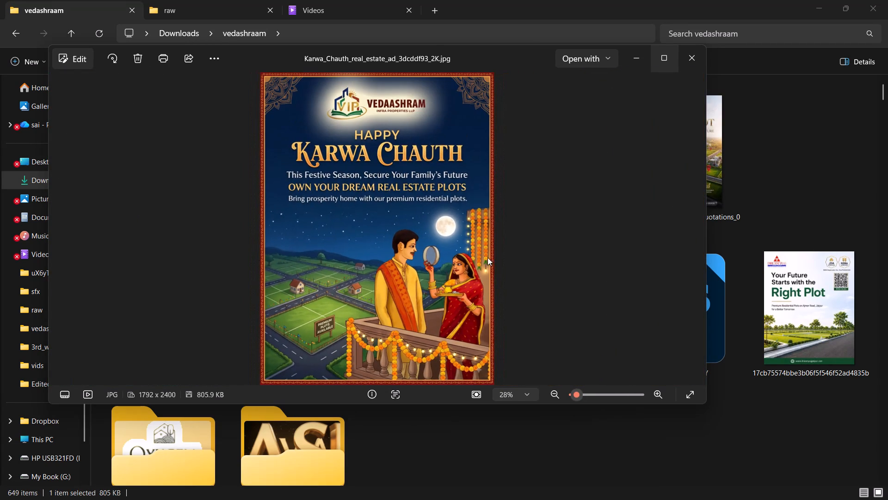
# Examine the Karwa Chauth poster's headline and tagline text, close the image and clear the file selection in the folder.
pyautogui.moveTo(431, 133); pyautogui.dragTo(466, 214)
pyautogui.scroll(8, 450, 221)
pyautogui.moveTo(525, 149); pyautogui.dragTo(552, 248)
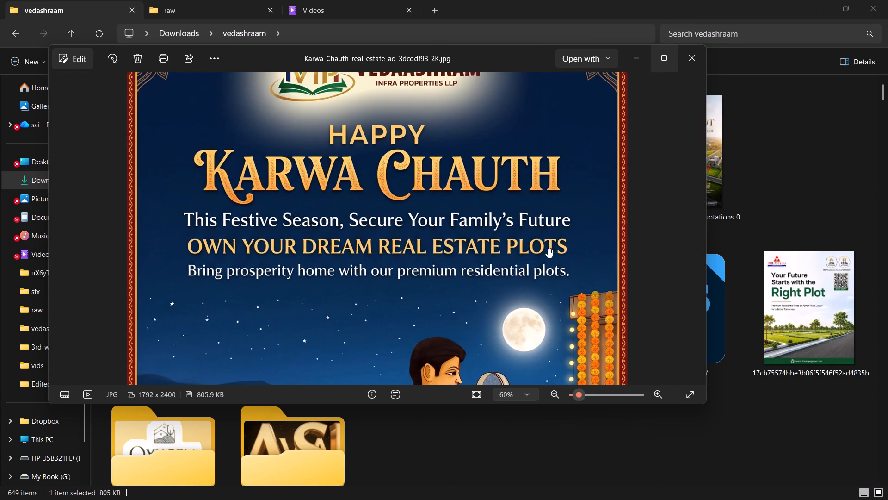
pyautogui.scroll(-8, 551, 239)
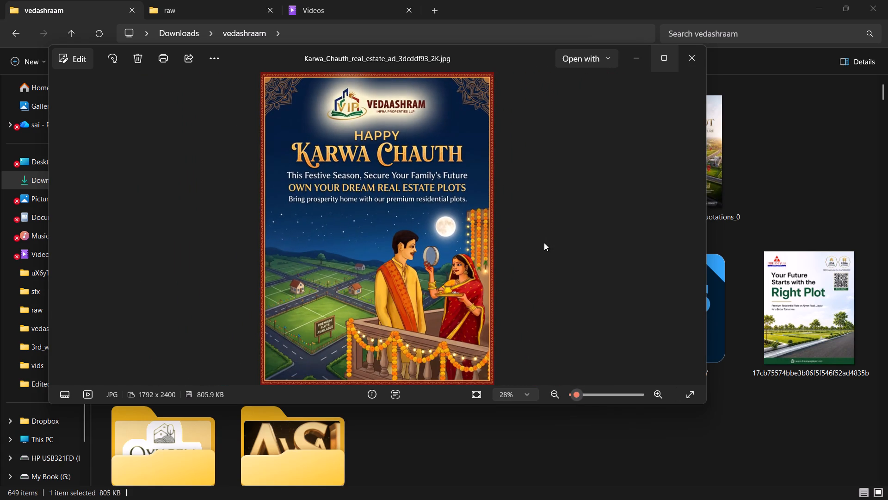
pyautogui.scroll(-1, 544, 243)
pyautogui.scroll(1, 544, 243)
pyautogui.scroll(-9, 544, 243)
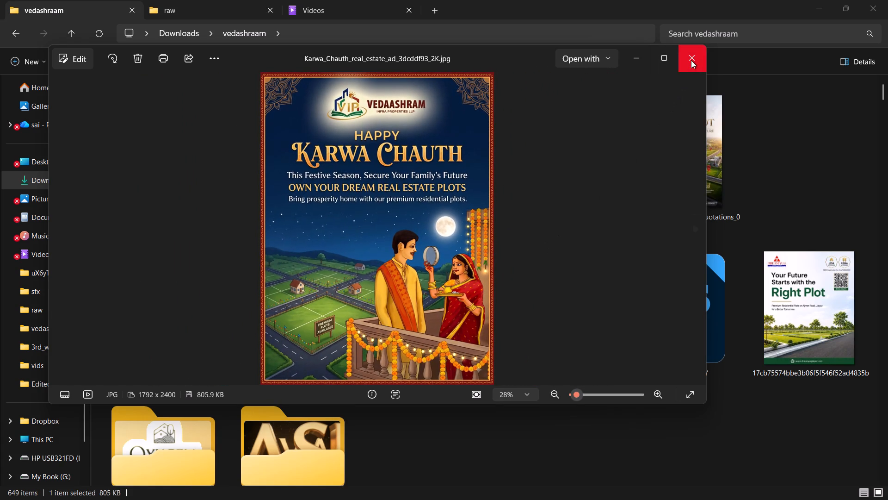
pyautogui.click(691, 60)
pyautogui.click(816, 194)
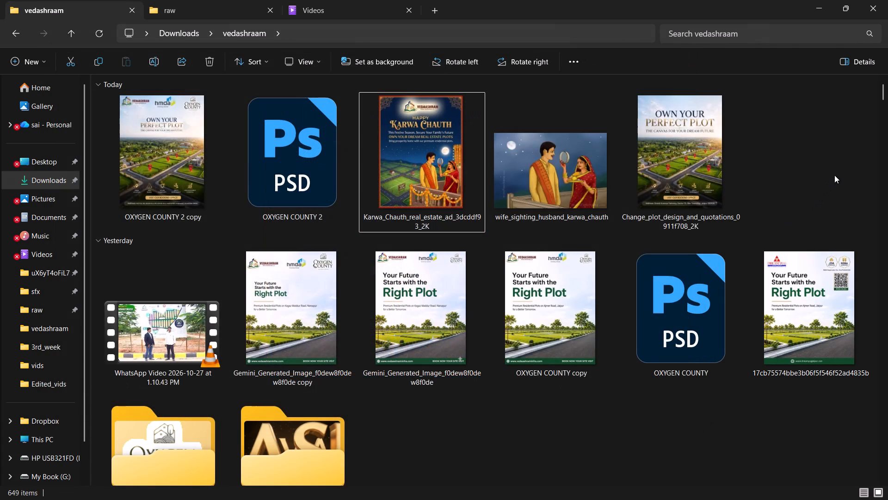
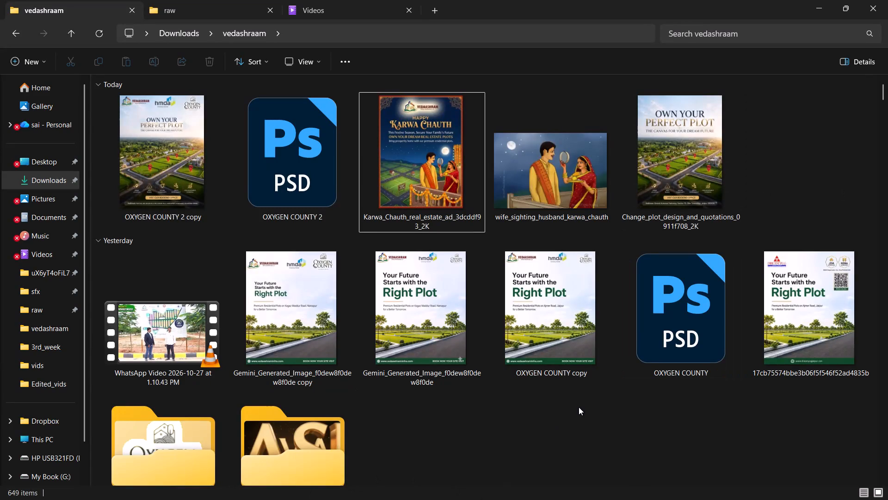
# Launch Adobe Photoshop 2025 from the list of installed apps.
pyautogui.hotkey('alt', 'Tab')
pyautogui.hotkey('alt', 'Tab')
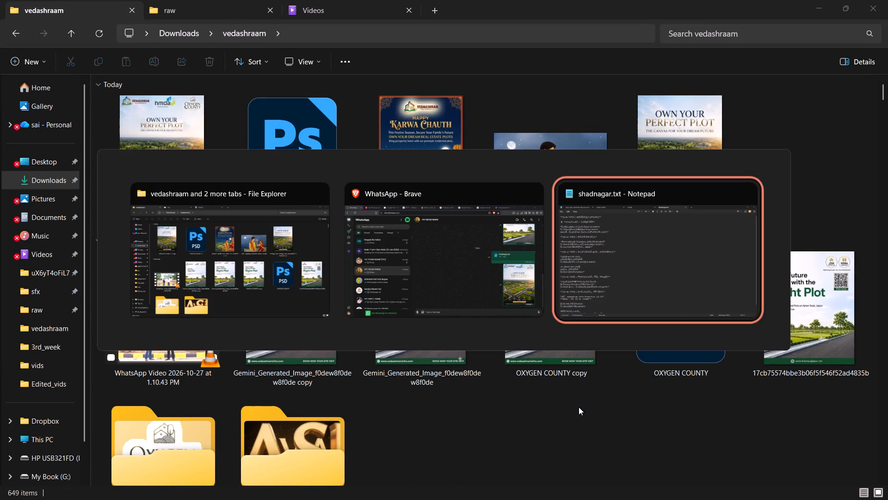
pyautogui.hotkey('alt', 'Tab')
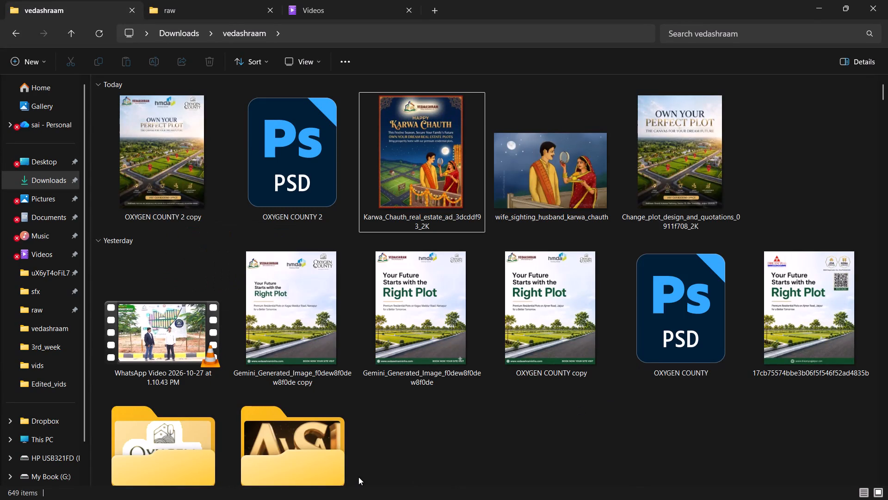
pyautogui.scroll(-2, 375, 402)
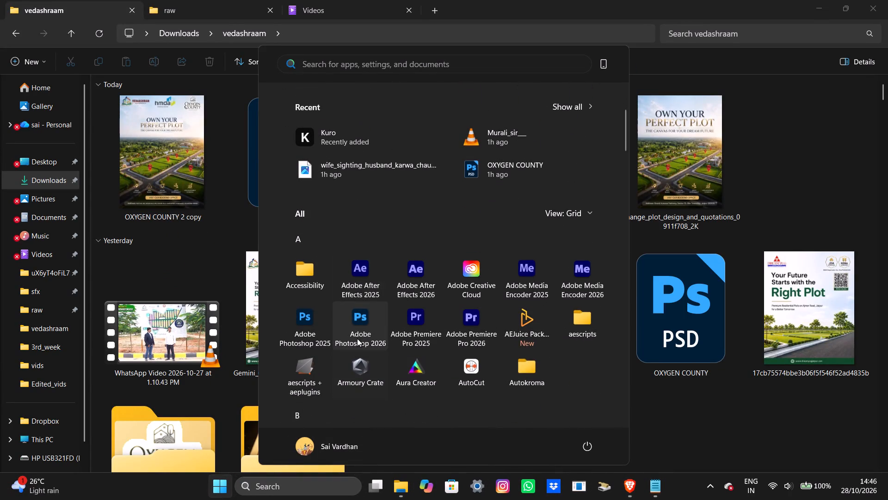
pyautogui.click(304, 333)
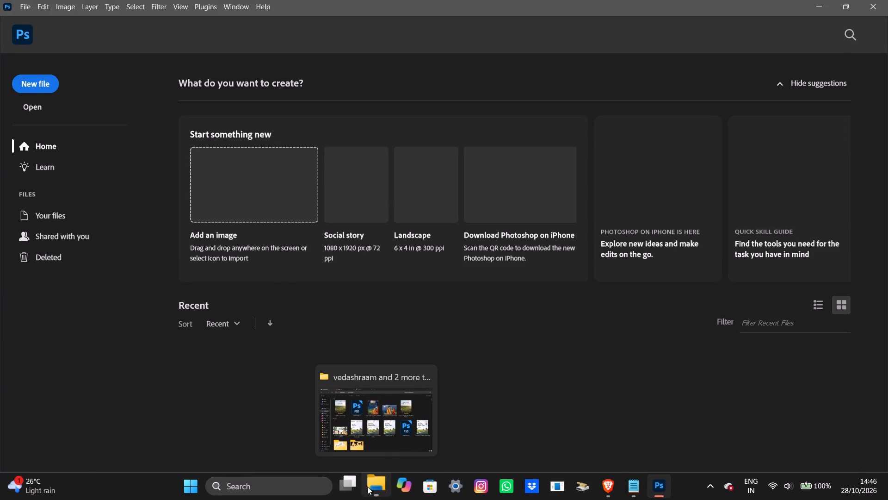
# Open the Karwa Chauth real estate ad image from the vedashraam folder as a new document in Photoshop.
pyautogui.click(367, 487)
pyautogui.scroll(3, 467, 390)
pyautogui.click(768, 197)
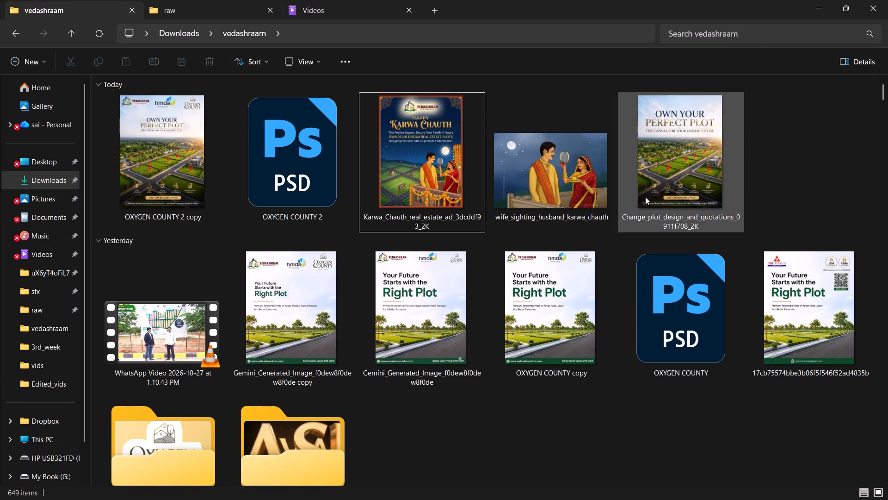
pyautogui.click(442, 192)
pyautogui.moveTo(426, 191); pyautogui.dragTo(794, 138)
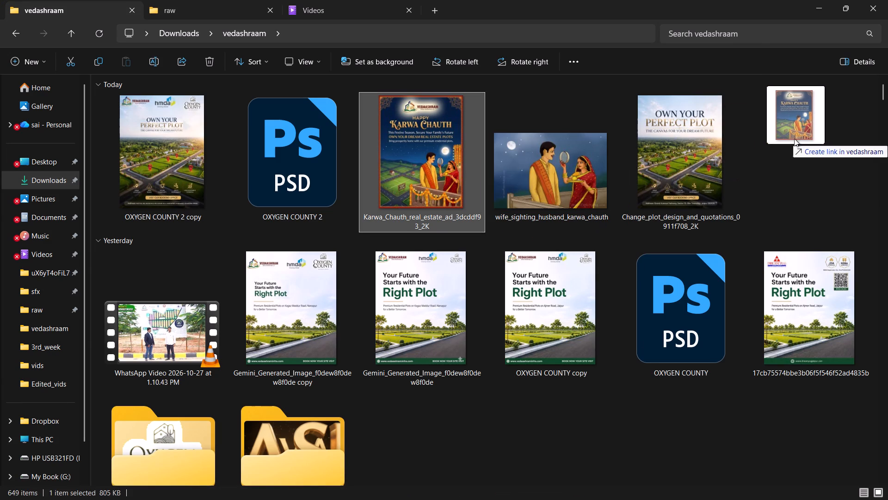
pyautogui.hotkey('alt', 'Tab')
pyautogui.moveTo(794, 138); pyautogui.dragTo(256, 210)
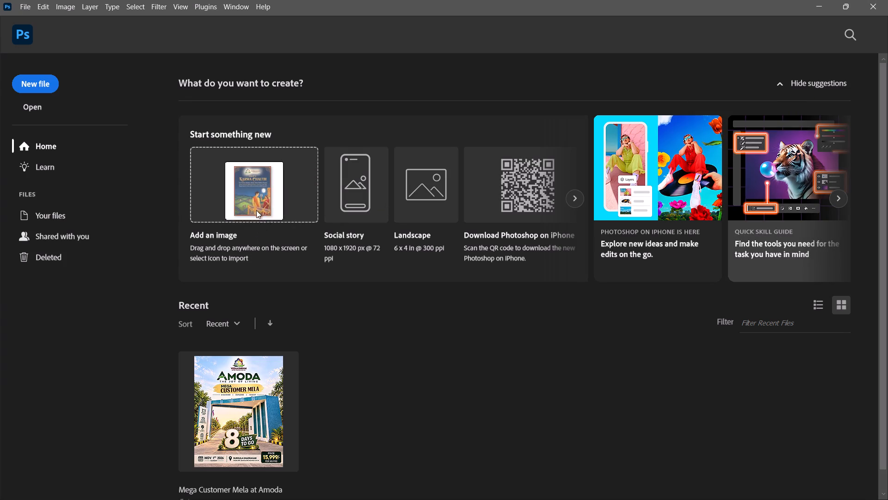
pyautogui.moveTo(256, 210); pyautogui.dragTo(258, 202)
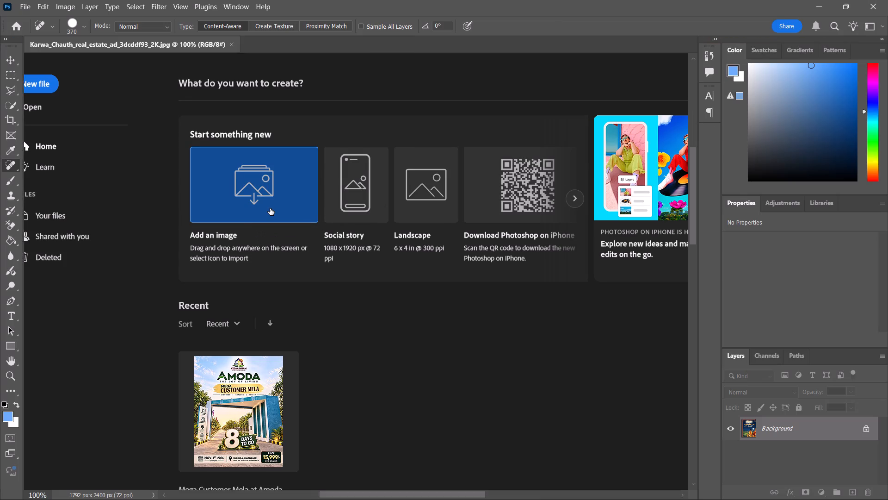
# Remove the translucent four-pointed sparkle mark beneath the marigold garland near the poster's corner with a 40 px Spot Healing Brush.
pyautogui.scroll(-7, 399, 247)
pyautogui.scroll(-1, 447, 417)
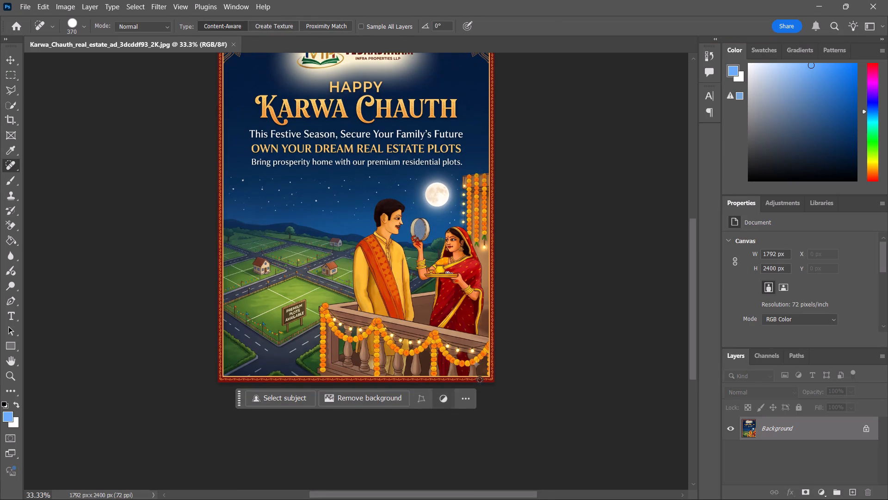
pyautogui.keyDown('alt'); pyautogui.scroll(7, 480, 380); pyautogui.keyUp('alt')
pyautogui.keyDown('alt'); pyautogui.scroll(-1, 480, 380); pyautogui.keyUp('alt')
pyautogui.keyDown('alt'); pyautogui.scroll(6, 480, 380); pyautogui.keyUp('alt')
pyautogui.keyDown('alt'); pyautogui.scroll(-1, 484, 352); pyautogui.keyUp('alt')
pyautogui.keyDown('alt'); pyautogui.scroll(7, 481, 352); pyautogui.keyUp('alt')
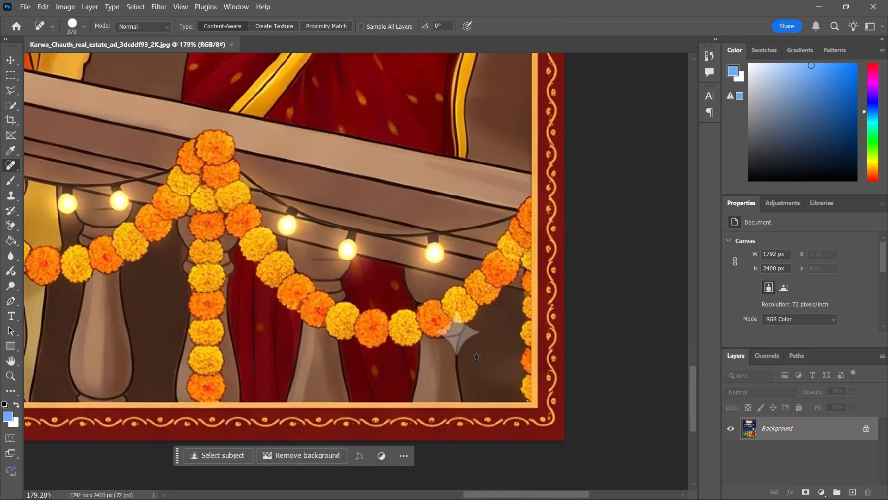
pyautogui.keyDown('alt'); pyautogui.scroll(9, 476, 358); pyautogui.keyUp('alt')
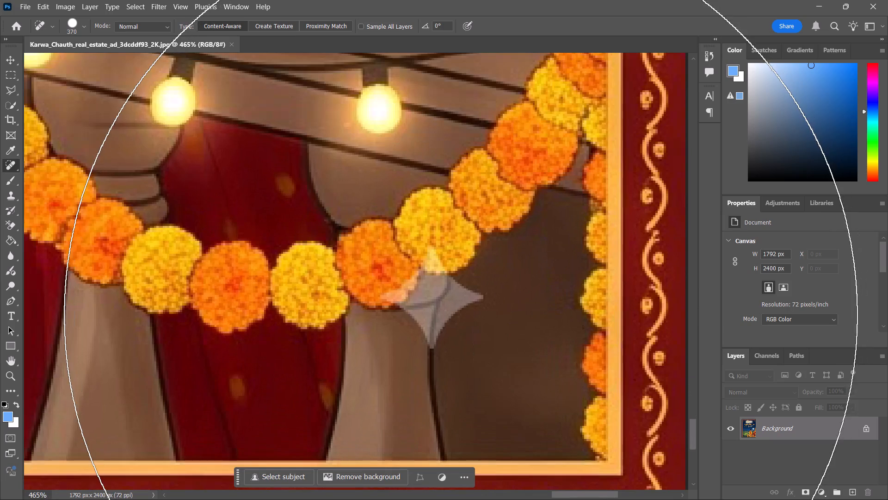
pyautogui.keyDown('alt'); pyautogui.moveTo(461, 315); pyautogui.dragTo(68, 375, button='right'); pyautogui.keyUp('alt')
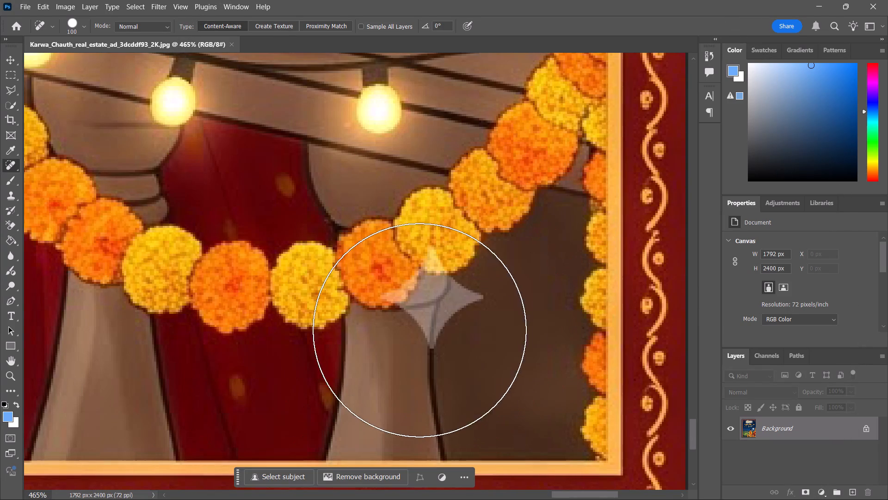
pyautogui.keyDown('alt'); pyautogui.moveTo(443, 321); pyautogui.dragTo(359, 328, button='right'); pyautogui.keyUp('alt')
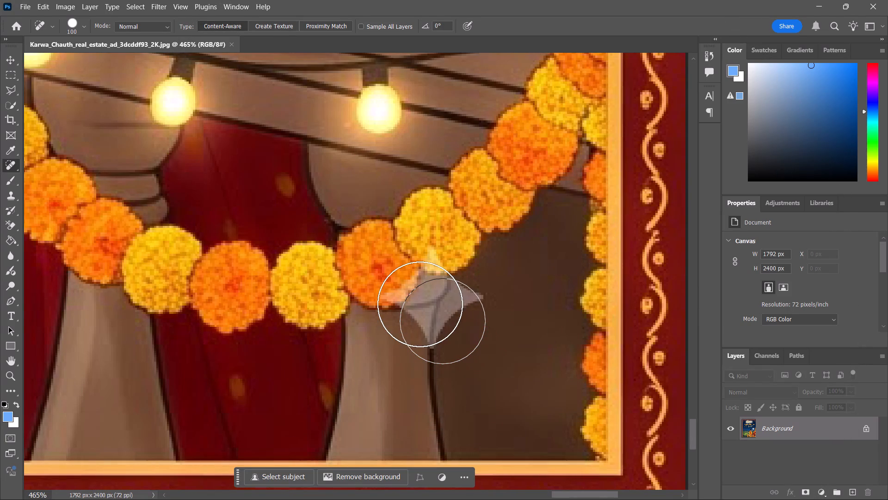
pyautogui.moveTo(419, 308); pyautogui.dragTo(438, 294)
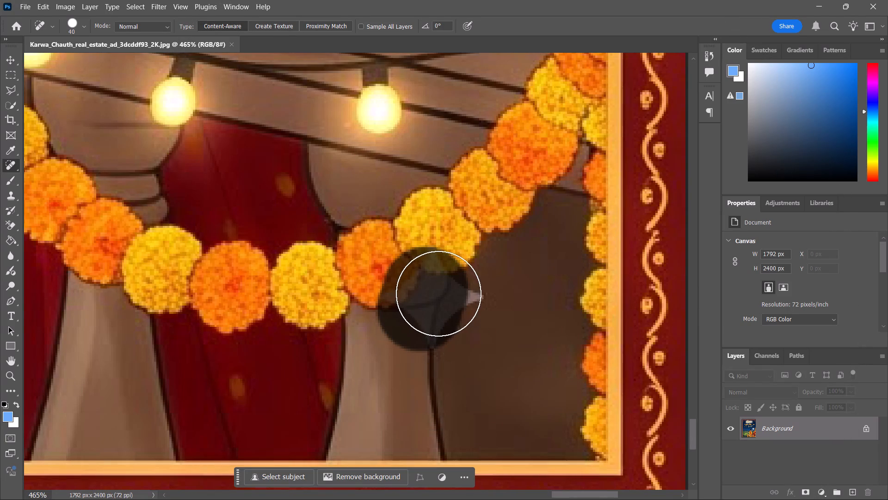
pyautogui.moveTo(438, 294); pyautogui.dragTo(450, 294)
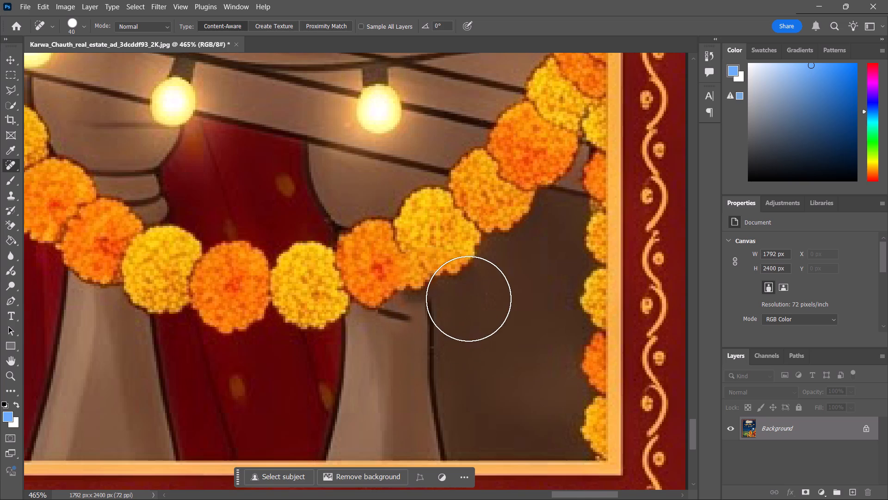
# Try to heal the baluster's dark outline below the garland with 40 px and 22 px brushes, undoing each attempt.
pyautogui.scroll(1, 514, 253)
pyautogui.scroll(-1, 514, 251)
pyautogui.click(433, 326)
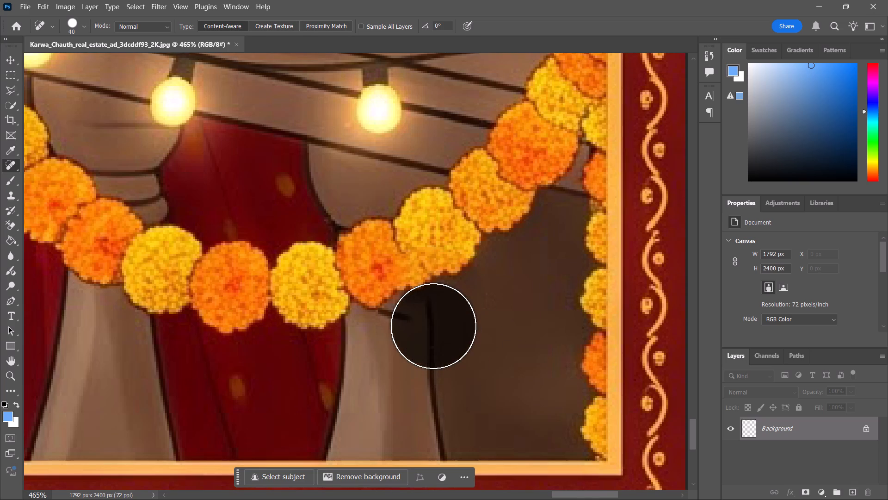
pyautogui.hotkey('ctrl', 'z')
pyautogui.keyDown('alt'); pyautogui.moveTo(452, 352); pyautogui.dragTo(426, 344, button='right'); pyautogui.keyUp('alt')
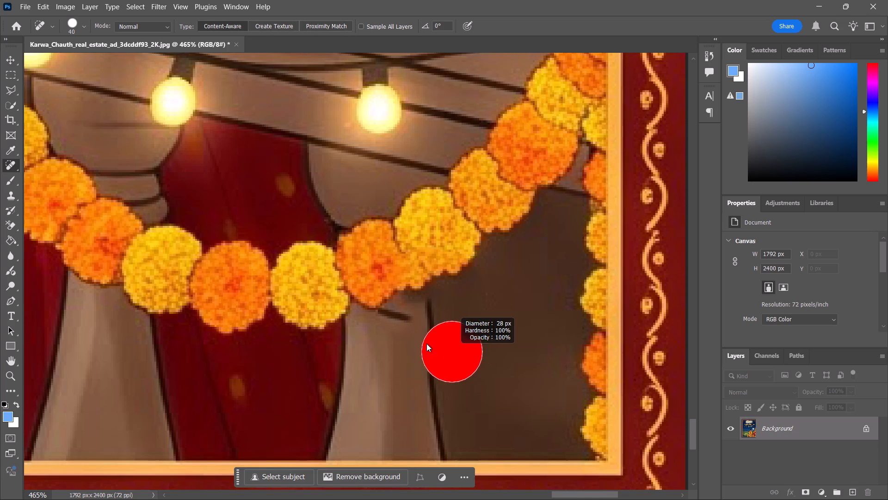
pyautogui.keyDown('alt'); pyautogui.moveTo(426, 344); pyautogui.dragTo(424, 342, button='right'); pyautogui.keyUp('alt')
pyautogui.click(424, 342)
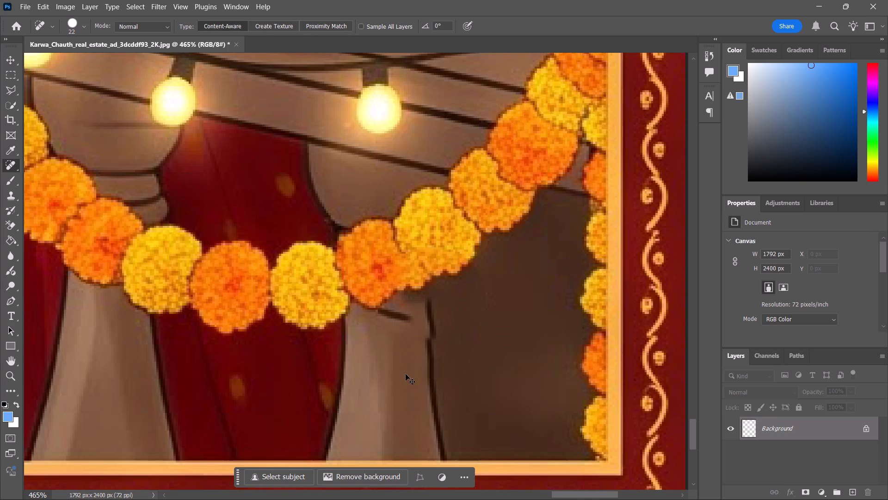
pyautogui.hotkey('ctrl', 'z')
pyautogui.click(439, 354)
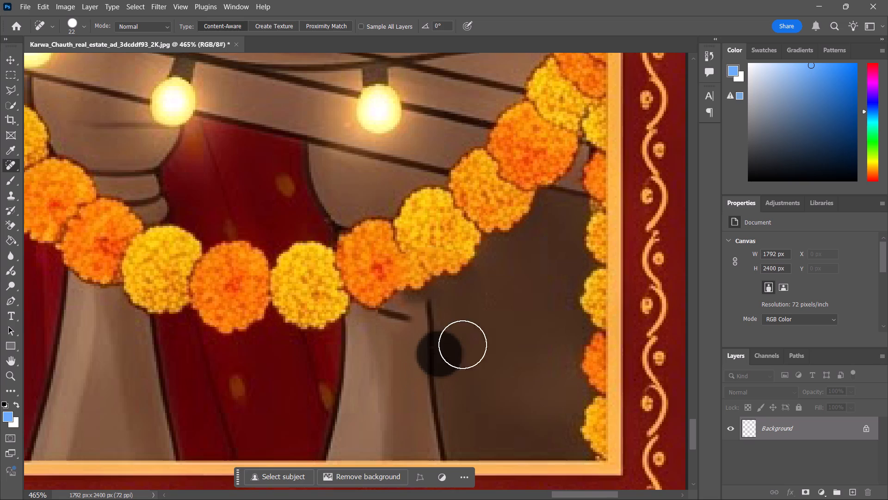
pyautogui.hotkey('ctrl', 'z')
# Heal a tiny spot on the baluster's dark edge below the garland with a 2 px Spot Healing Brush.
pyautogui.keyDown('alt'); pyautogui.scroll(3, 435, 366); pyautogui.keyUp('alt')
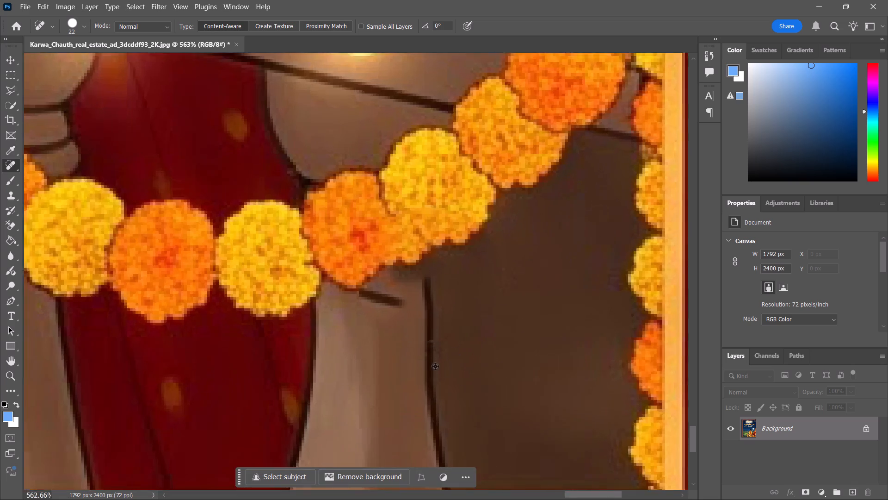
pyautogui.keyDown('alt'); pyautogui.scroll(9, 435, 366); pyautogui.keyUp('alt')
pyautogui.keyDown('alt'); pyautogui.moveTo(458, 339); pyautogui.dragTo(399, 343, button='right'); pyautogui.keyUp('alt')
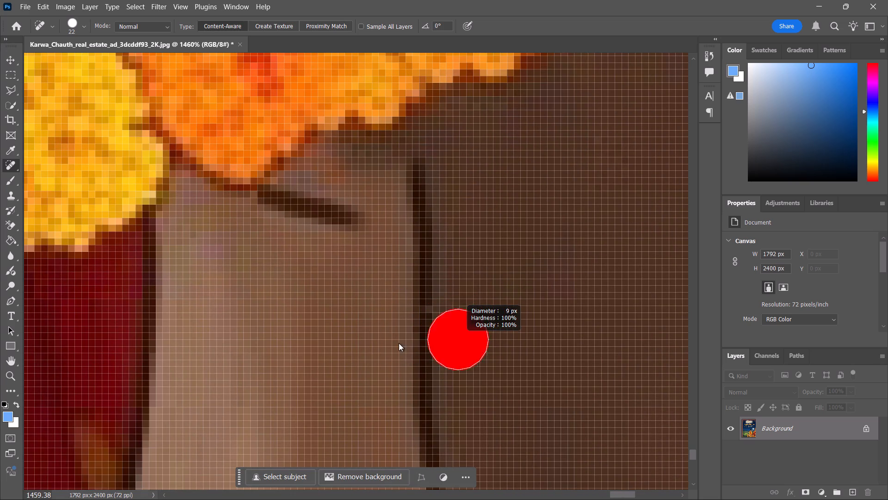
pyautogui.keyDown('alt'); pyautogui.moveTo(399, 343); pyautogui.dragTo(369, 343, button='right'); pyautogui.keyUp('alt')
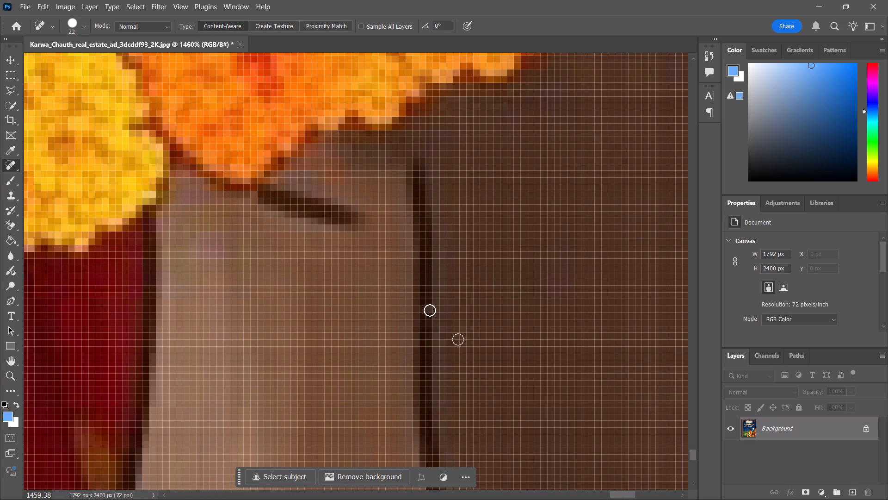
pyautogui.click(428, 310)
# Smooth the brown background between the garland and the baluster's edge with several strokes of an 11 px Spot Healing Brush.
pyautogui.keyDown('alt'); pyautogui.scroll(-10, 454, 327); pyautogui.keyUp('alt')
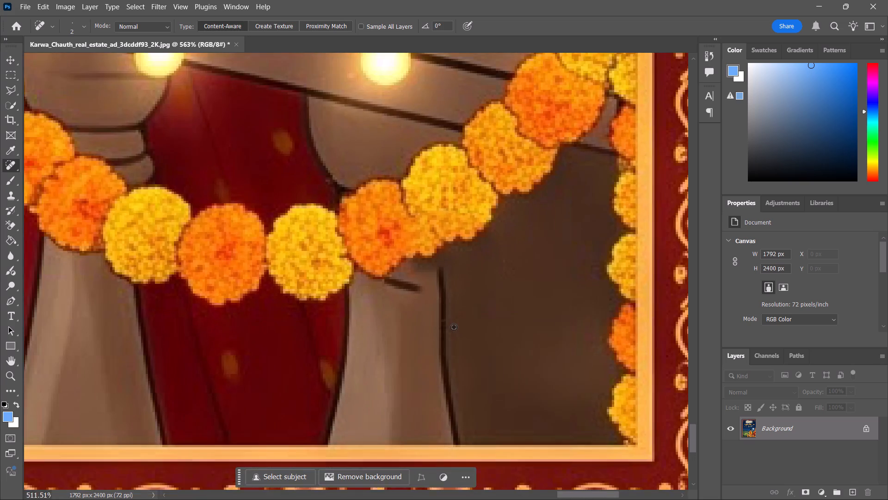
pyautogui.keyDown('alt'); pyautogui.scroll(-11, 454, 327); pyautogui.keyUp('alt')
pyautogui.keyDown('alt'); pyautogui.scroll(2, 498, 285); pyautogui.keyUp('alt')
pyautogui.keyDown('alt'); pyautogui.scroll(-1, 498, 285); pyautogui.keyUp('alt')
pyautogui.keyDown('alt'); pyautogui.scroll(1, 498, 285); pyautogui.keyUp('alt')
pyautogui.keyDown('alt'); pyautogui.scroll(-2, 498, 285); pyautogui.keyUp('alt')
pyautogui.keyDown('alt'); pyautogui.scroll(1, 489, 288); pyautogui.keyUp('alt')
pyautogui.keyDown('alt'); pyautogui.scroll(-1, 487, 289); pyautogui.keyUp('alt')
pyautogui.keyDown('alt'); pyautogui.scroll(3, 486, 291); pyautogui.keyUp('alt')
pyautogui.keyDown('alt'); pyautogui.scroll(-1, 483, 295); pyautogui.keyUp('alt')
pyautogui.keyDown('alt'); pyautogui.scroll(3, 482, 296); pyautogui.keyUp('alt')
pyautogui.keyDown('alt'); pyautogui.scroll(-1, 479, 304); pyautogui.keyUp('alt')
pyautogui.keyDown('alt'); pyautogui.scroll(6, 477, 305); pyautogui.keyUp('alt')
pyautogui.keyDown('alt'); pyautogui.moveTo(460, 311); pyautogui.dragTo(473, 318, button='right'); pyautogui.keyUp('alt')
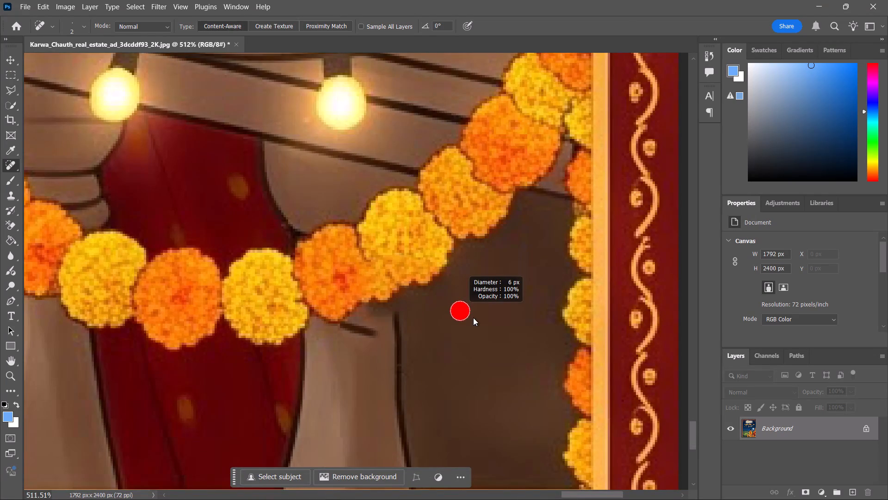
pyautogui.keyDown('alt'); pyautogui.moveTo(473, 318); pyautogui.dragTo(476, 318, button='right'); pyautogui.keyUp('alt')
pyautogui.moveTo(455, 291); pyautogui.dragTo(440, 343)
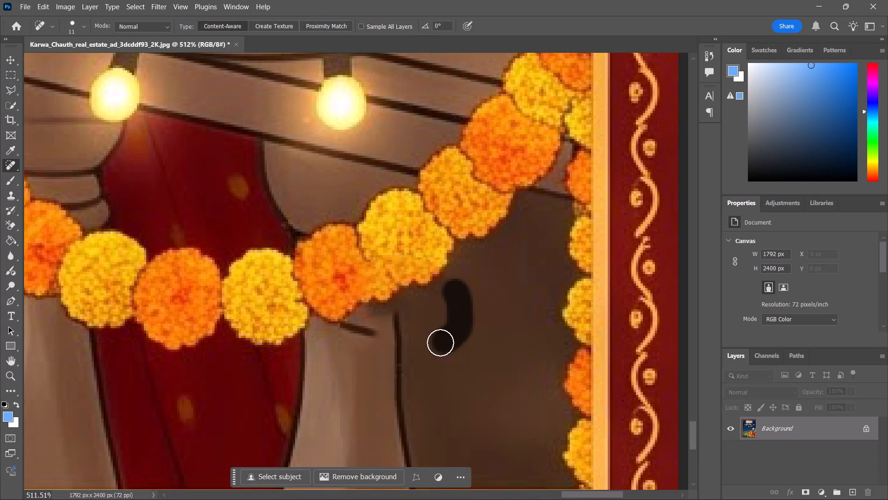
pyautogui.moveTo(440, 343); pyautogui.dragTo(439, 343)
pyautogui.moveTo(449, 290); pyautogui.dragTo(429, 347)
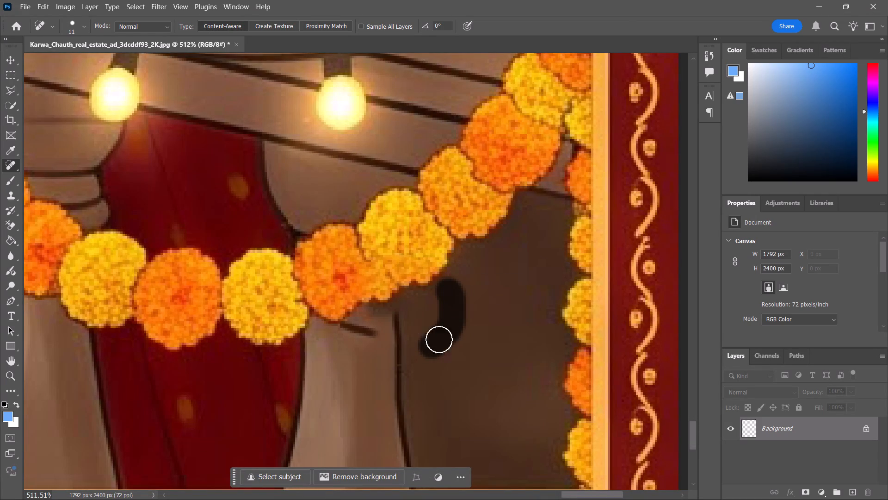
pyautogui.moveTo(459, 283); pyautogui.dragTo(436, 301)
# Examine the retouched balcony corner and the whole Karwa Chauth poster.
pyautogui.keyDown('alt'); pyautogui.scroll(-5, 460, 287); pyautogui.keyUp('alt')
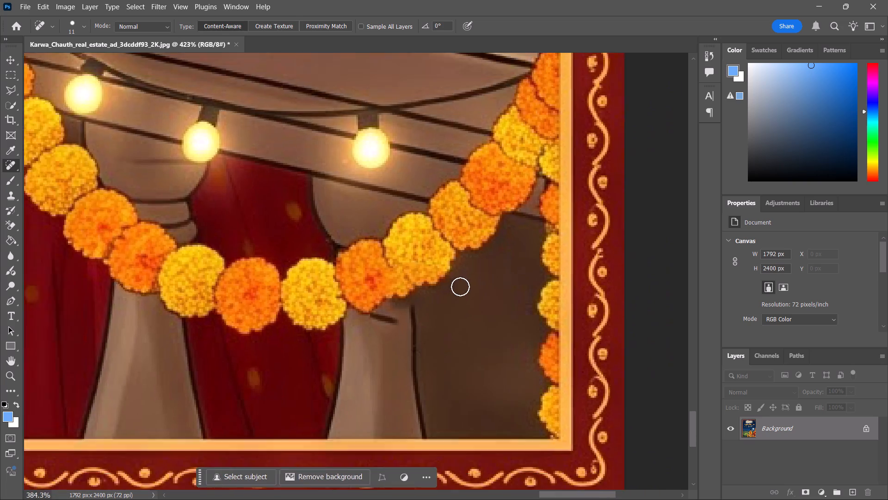
pyautogui.keyDown('alt'); pyautogui.scroll(-15, 460, 287); pyautogui.keyUp('alt')
pyautogui.keyDown('alt'); pyautogui.scroll(-4, 497, 315); pyautogui.keyUp('alt')
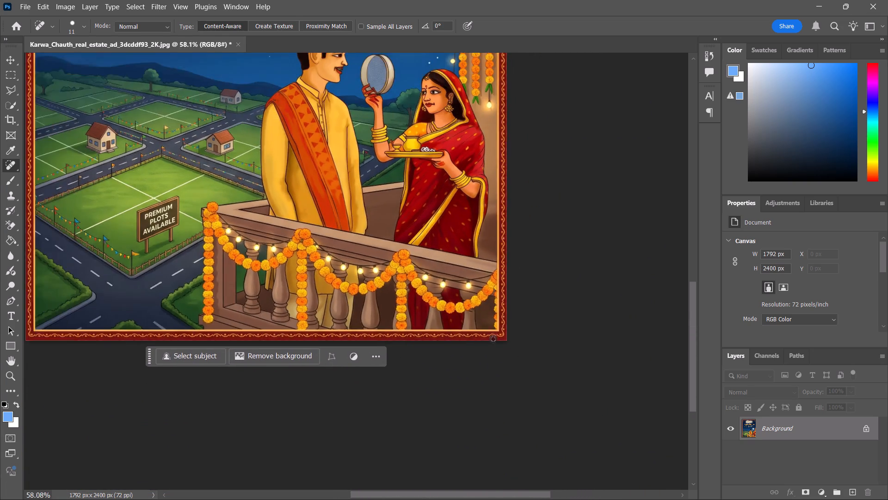
pyautogui.keyDown('alt'); pyautogui.scroll(-3, 493, 339); pyautogui.keyUp('alt')
pyautogui.scroll(13, 498, 278)
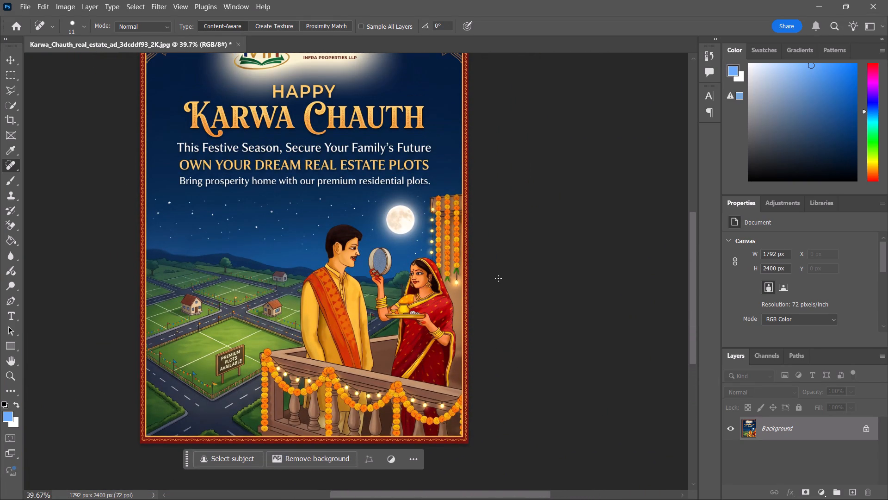
pyautogui.scroll(-1, 498, 278)
pyautogui.scroll(9, 498, 278)
pyautogui.keyDown('alt'); pyautogui.scroll(-7, 498, 278); pyautogui.keyUp('alt')
pyautogui.keyDown('alt'); pyautogui.scroll(3, 278, 324); pyautogui.keyUp('alt')
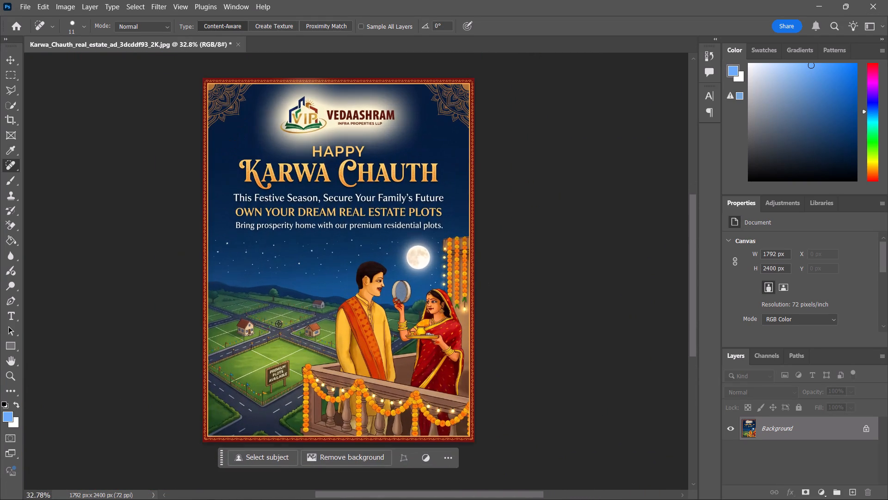
pyautogui.scroll(2, 303, 298)
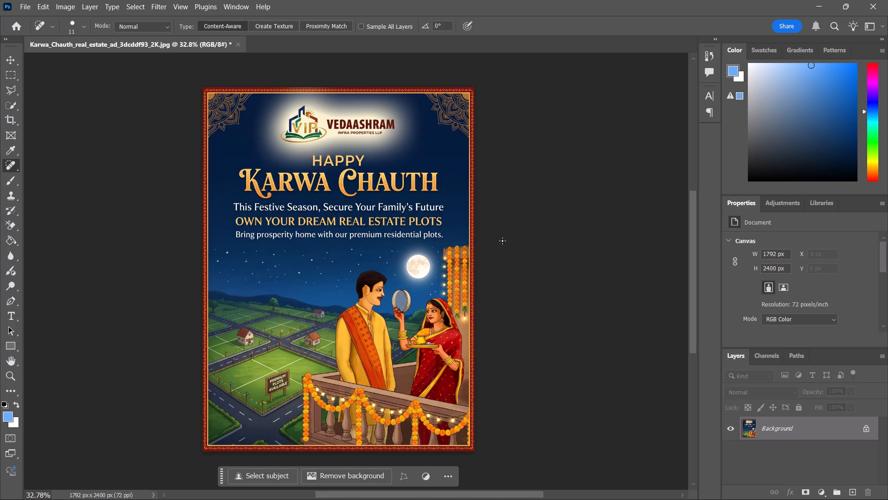
# Save a JPEG copy of the poster over the existing Karwa_Chauth_real_estate_ad_3dcddf93_2K file in the vedashraam folder.
pyautogui.hotkey('ctrl', 'alt', 's')
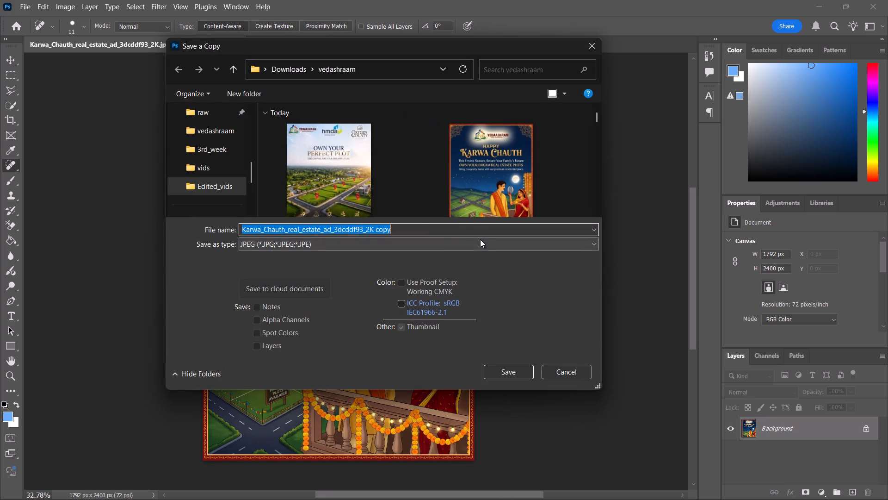
pyautogui.click(451, 173)
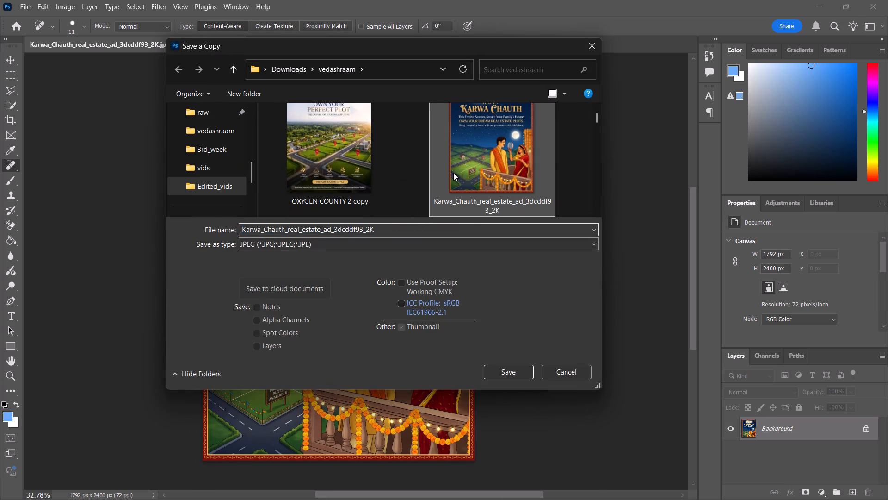
pyautogui.scroll(3, 473, 185)
pyautogui.click(473, 185)
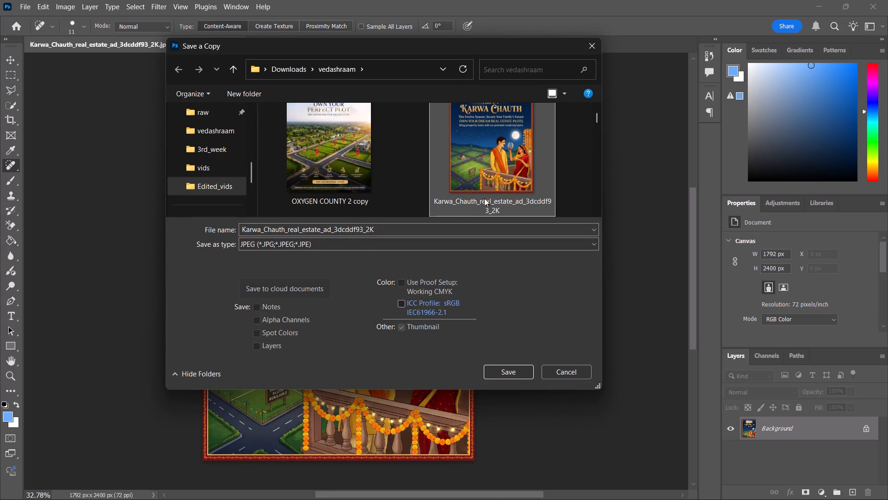
pyautogui.click(499, 367)
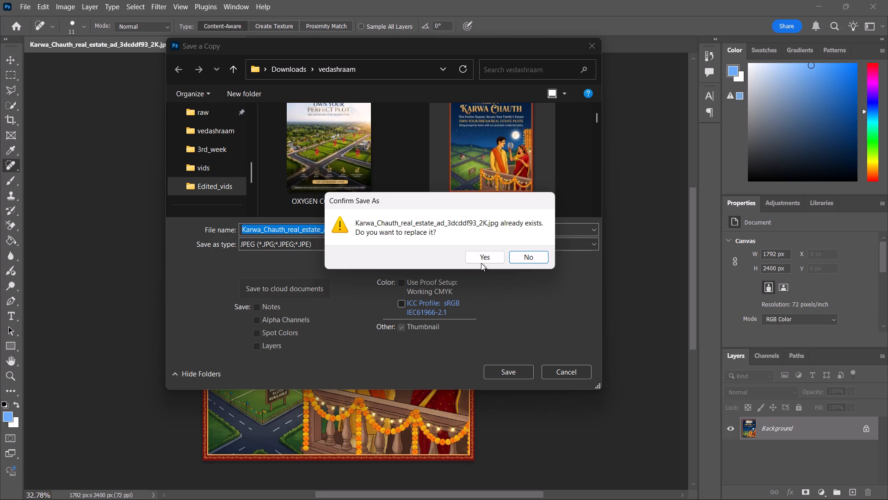
pyautogui.click(481, 263)
pyautogui.click(506, 120)
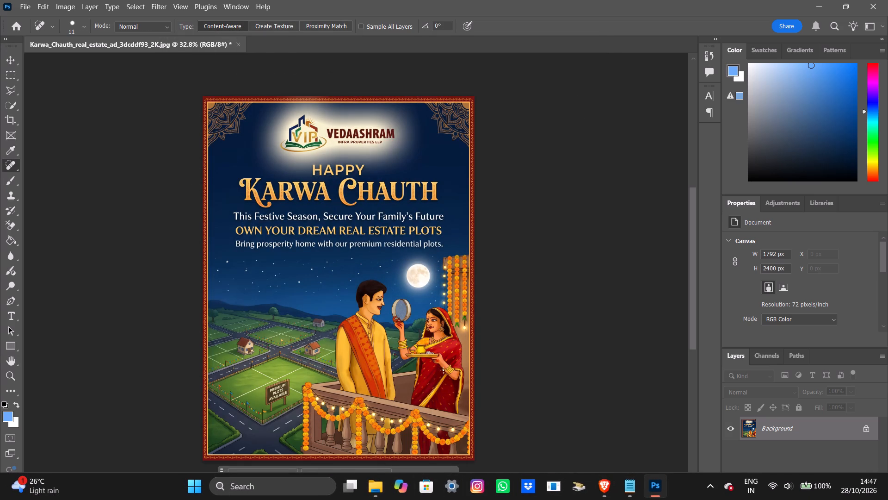
# Examine the poster's logo, Karwa Chauth headline, taglines and couple illustration.
pyautogui.scroll(-2, 569, 238)
pyautogui.keyDown('alt'); pyautogui.scroll(3, 433, 157); pyautogui.keyUp('alt')
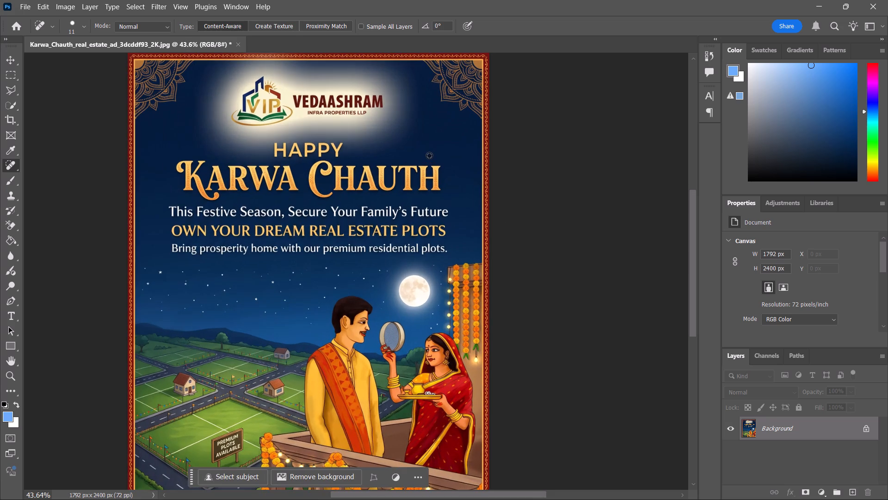
pyautogui.keyDown('ctrl'); pyautogui.scroll(1, 531, 145); pyautogui.keyUp('ctrl')
pyautogui.keyDown('ctrl'); pyautogui.scroll(-4, 536, 148); pyautogui.keyUp('ctrl')
pyautogui.keyDown('ctrl'); pyautogui.scroll(8, 539, 149); pyautogui.keyUp('ctrl')
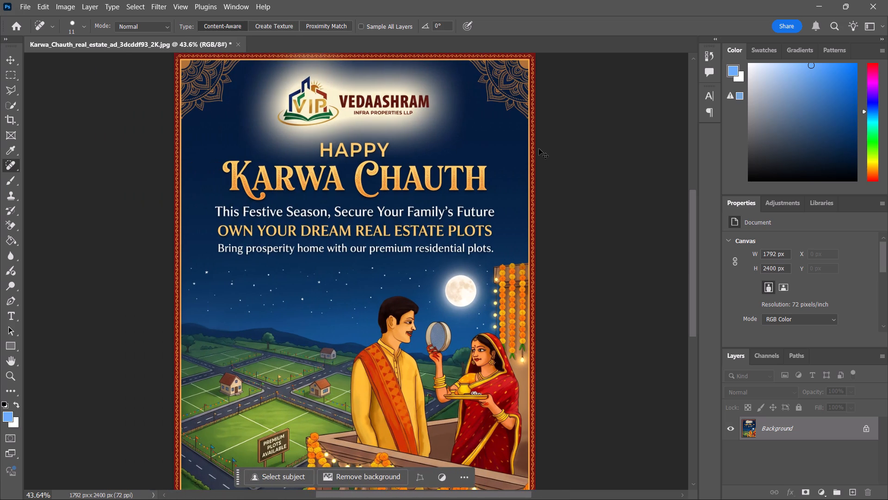
pyautogui.keyDown('ctrl'); pyautogui.scroll(2, 539, 149); pyautogui.keyUp('ctrl')
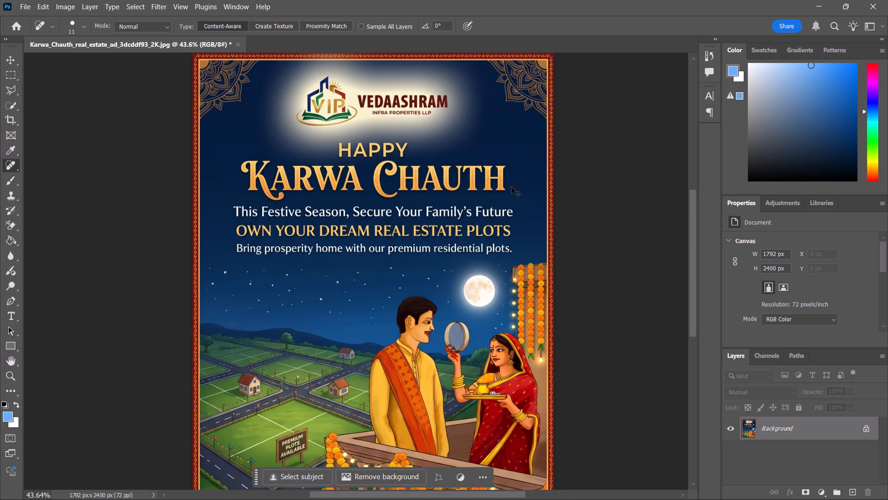
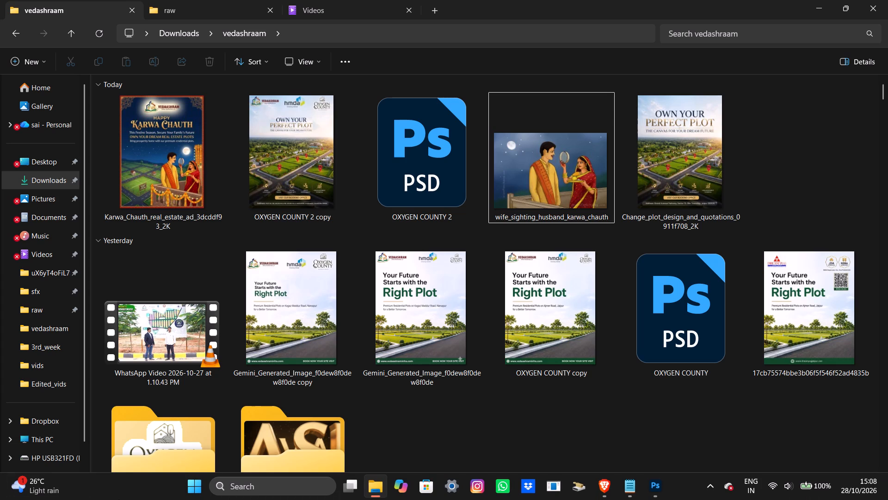
# Open the OXYGEN COUNTY 2 PSD from the vedashraam folder in Photoshop.
pyautogui.scroll(2, 77, 499)
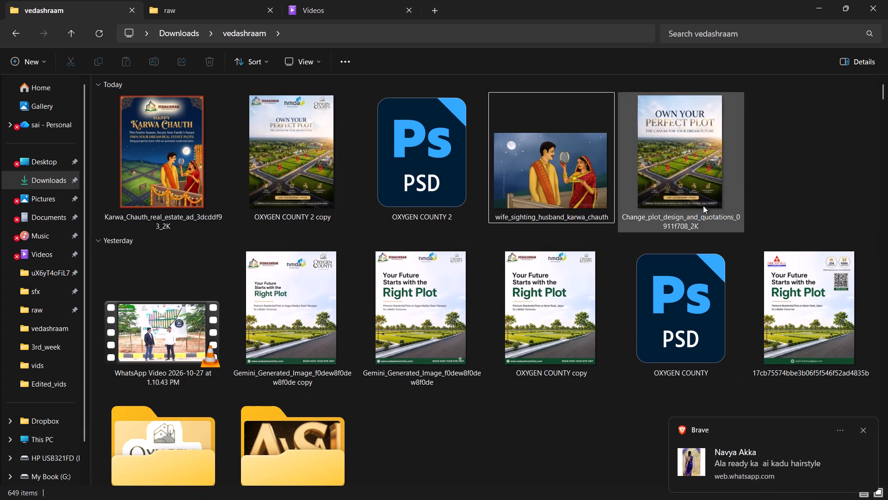
pyautogui.click(778, 143)
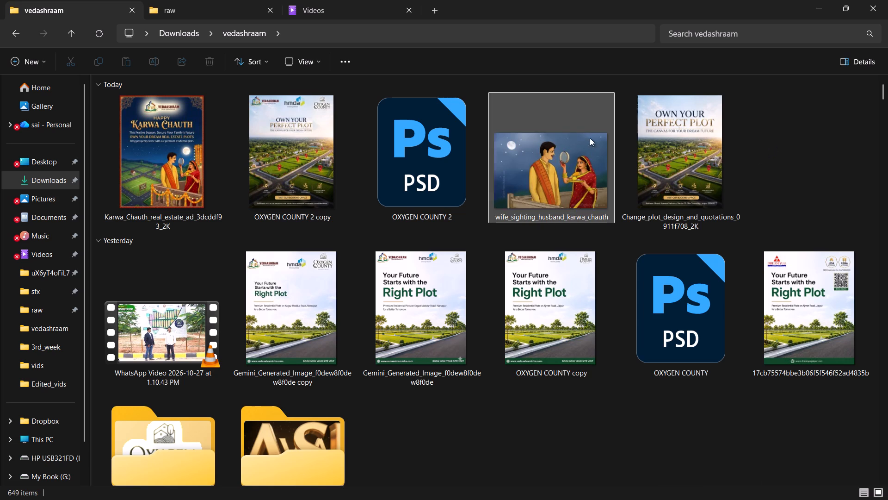
pyautogui.doubleClick(424, 155)
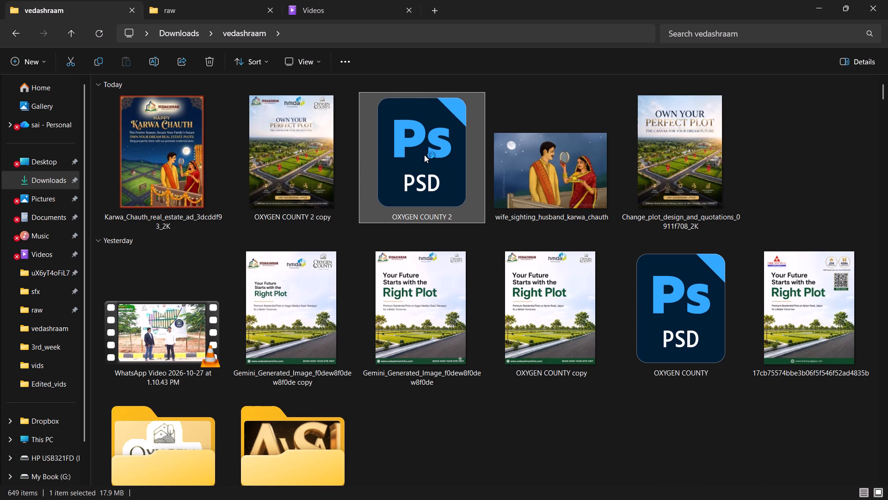
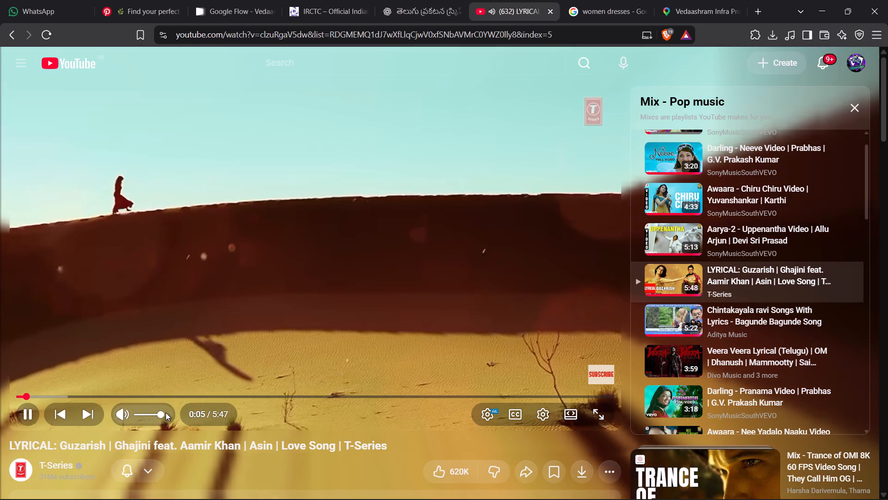
# Return to Photoshop and move the Oxygen County logo out of the poster's top-right corner, down over the headline.
pyautogui.click(660, 490)
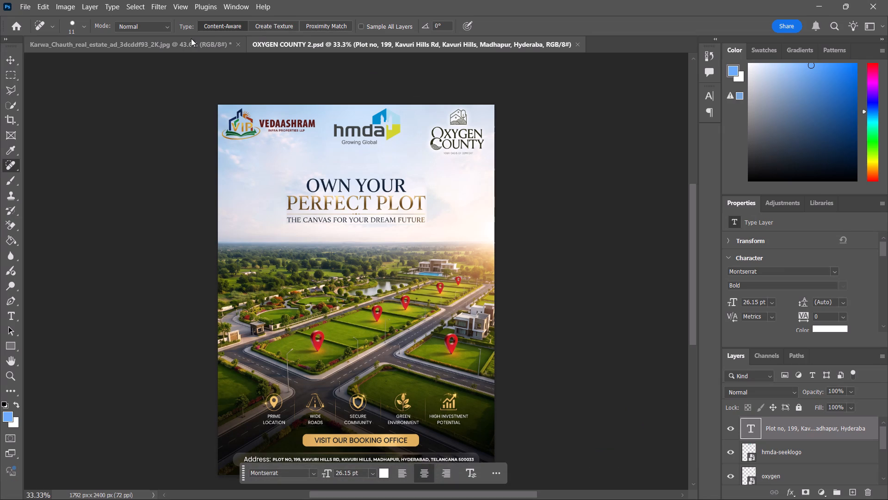
pyautogui.click(14, 61)
pyautogui.moveTo(409, 80); pyautogui.dragTo(366, 123)
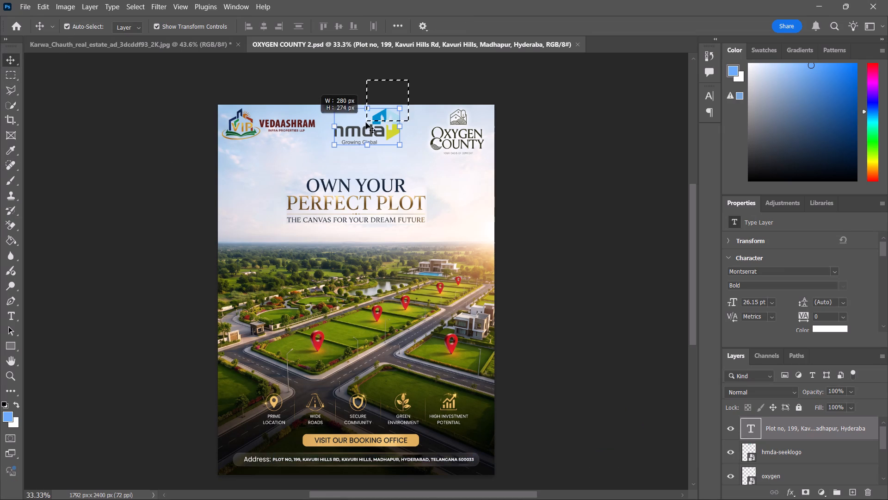
pyautogui.moveTo(366, 123); pyautogui.dragTo(352, 139)
pyautogui.moveTo(503, 93); pyautogui.dragTo(441, 146)
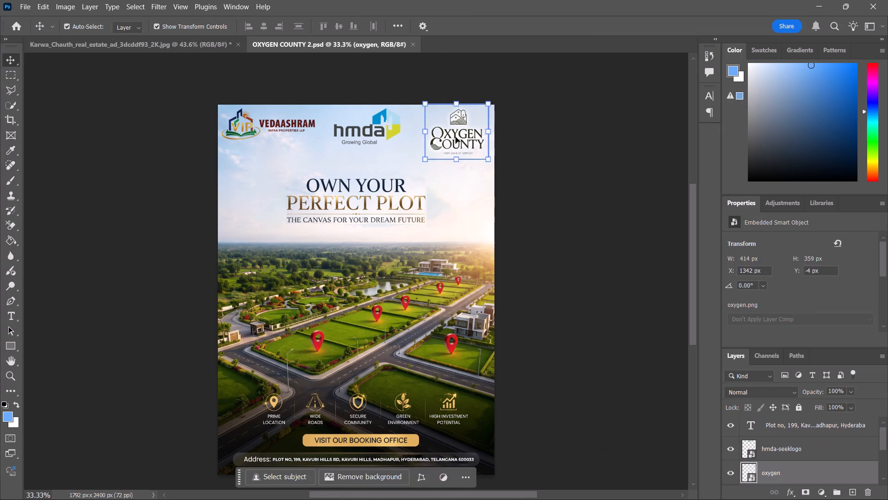
pyautogui.moveTo(456, 136); pyautogui.dragTo(358, 162)
pyautogui.moveTo(338, 170); pyautogui.dragTo(283, 199)
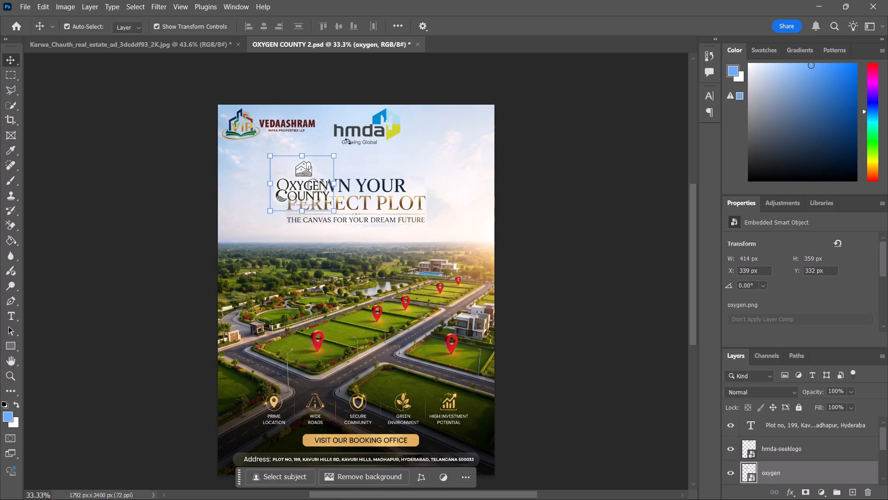
# Move the hmda logo to the poster's top-right corner and scale it down to about 14%.
pyautogui.moveTo(397, 89); pyautogui.dragTo(350, 136)
pyautogui.moveTo(359, 130); pyautogui.dragTo(452, 136)
pyautogui.moveTo(427, 138); pyautogui.dragTo(447, 137)
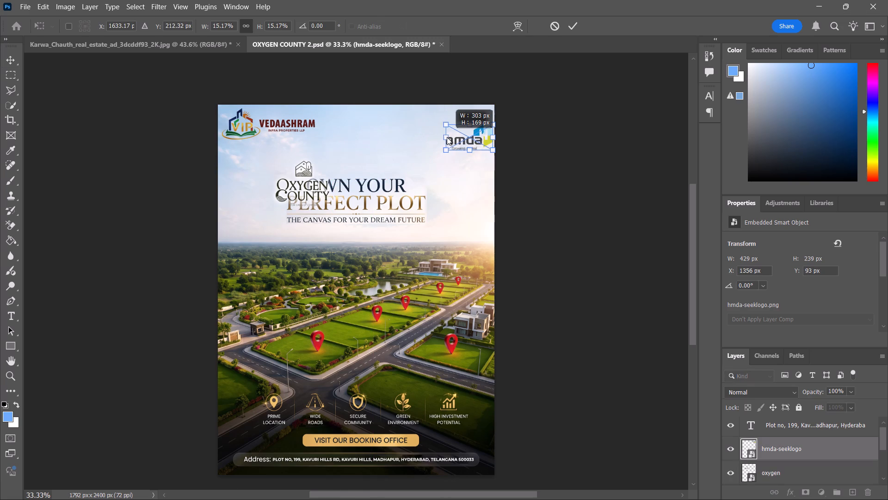
pyautogui.moveTo(447, 137); pyautogui.dragTo(450, 137)
pyautogui.moveTo(472, 137); pyautogui.dragTo(465, 123)
pyautogui.keyDown('alt'); pyautogui.scroll(8, 499, 109); pyautogui.keyUp('alt')
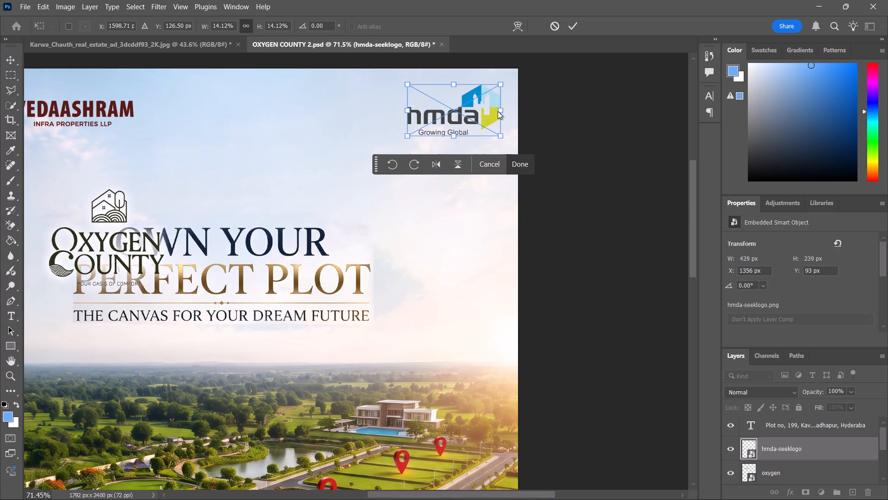
pyautogui.click(518, 168)
pyautogui.click(565, 106)
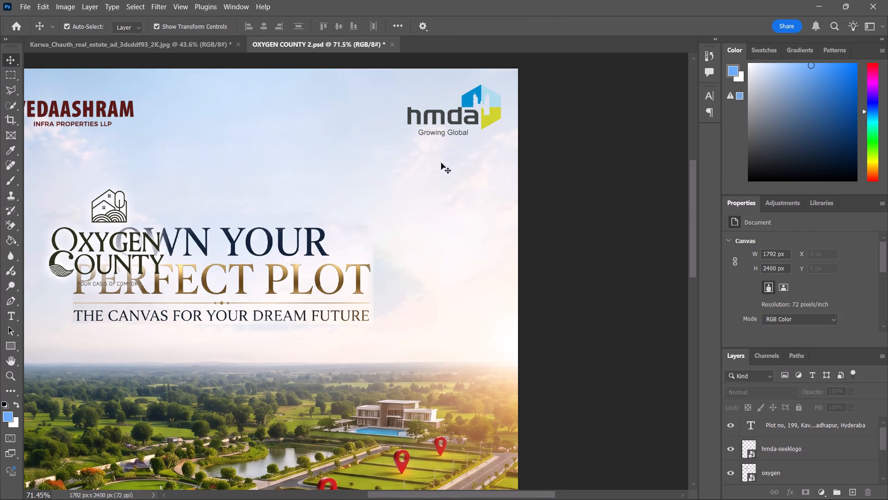
# Move the Oxygen County logo up between the Vedaashram and hmda logos, at about X 801 px, Y 0 px.
pyautogui.keyDown('alt'); pyautogui.scroll(-4, 314, 121); pyautogui.keyUp('alt')
pyautogui.moveTo(240, 132); pyautogui.dragTo(125, 191)
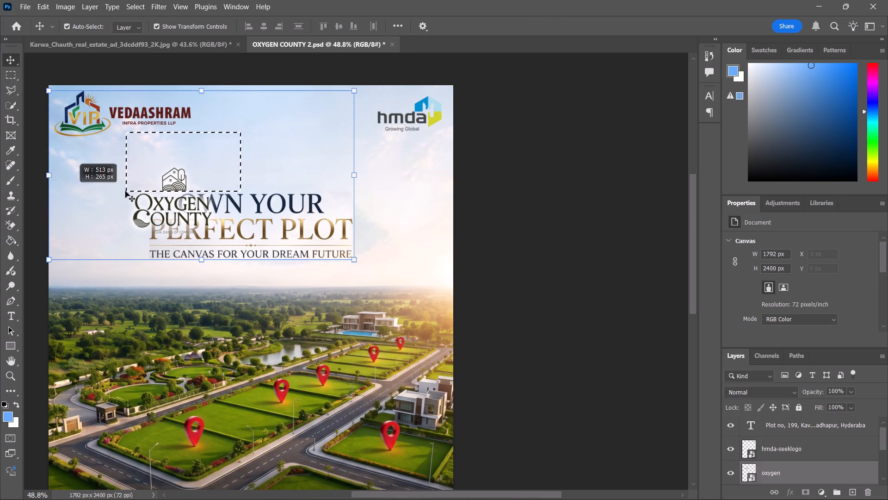
pyautogui.moveTo(125, 191); pyautogui.dragTo(126, 191)
pyautogui.click(122, 312)
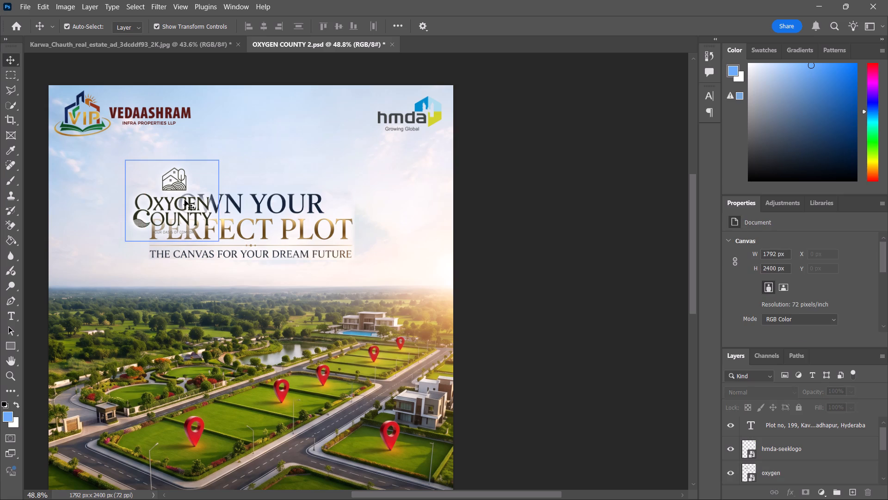
pyautogui.click(185, 200)
pyautogui.moveTo(186, 200); pyautogui.dragTo(284, 134)
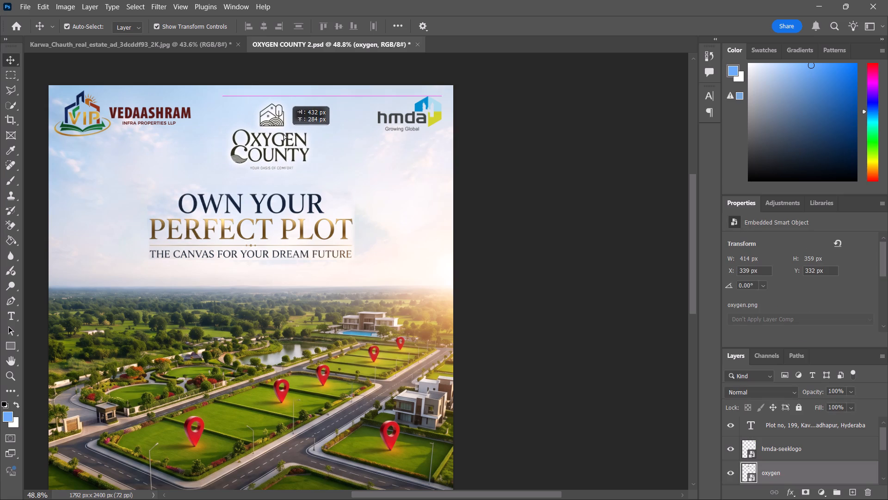
pyautogui.moveTo(284, 134); pyautogui.dragTo(291, 127)
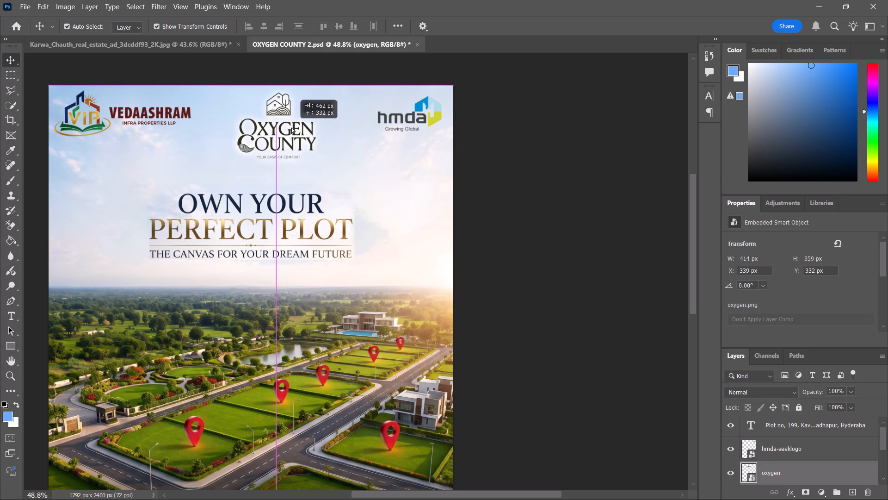
pyautogui.moveTo(291, 127); pyautogui.dragTo(290, 127)
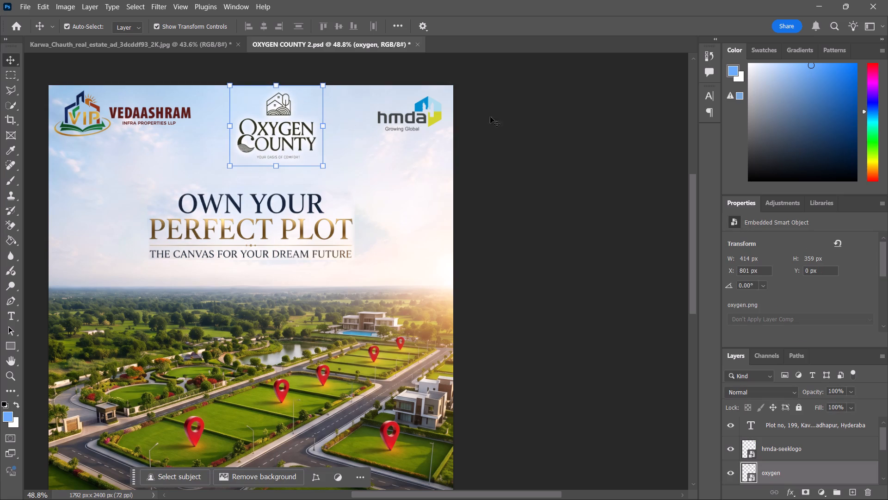
pyautogui.click(536, 112)
# Enlarge the Oxygen County logo to about 431 × 374 px and place it at about X 737 px, Y 19 px.
pyautogui.scroll(-6, 494, 119)
pyautogui.scroll(-1, 355, 199)
pyautogui.scroll(1, 354, 199)
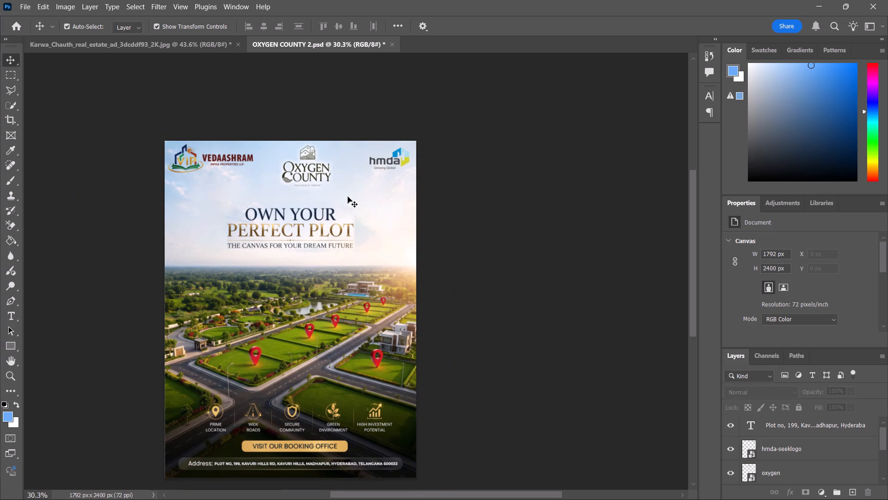
pyautogui.scroll(2, 348, 197)
pyautogui.click(284, 177)
pyautogui.click(271, 181)
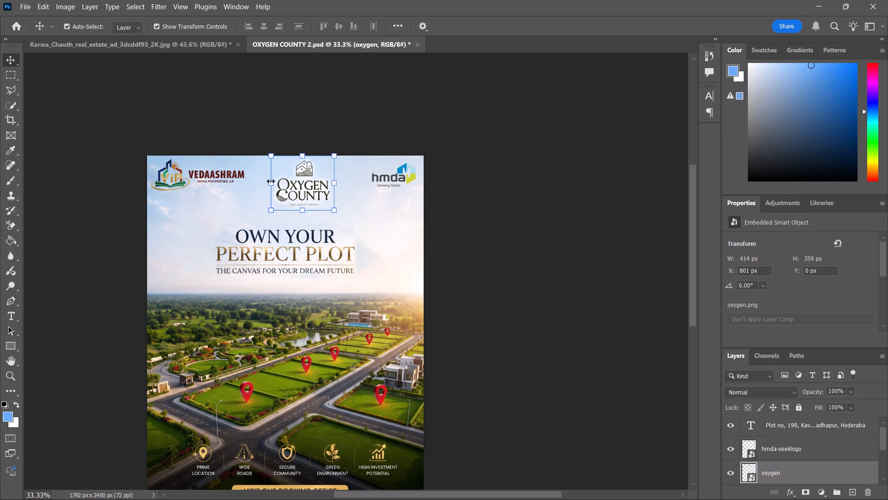
pyautogui.moveTo(302, 187); pyautogui.dragTo(296, 189)
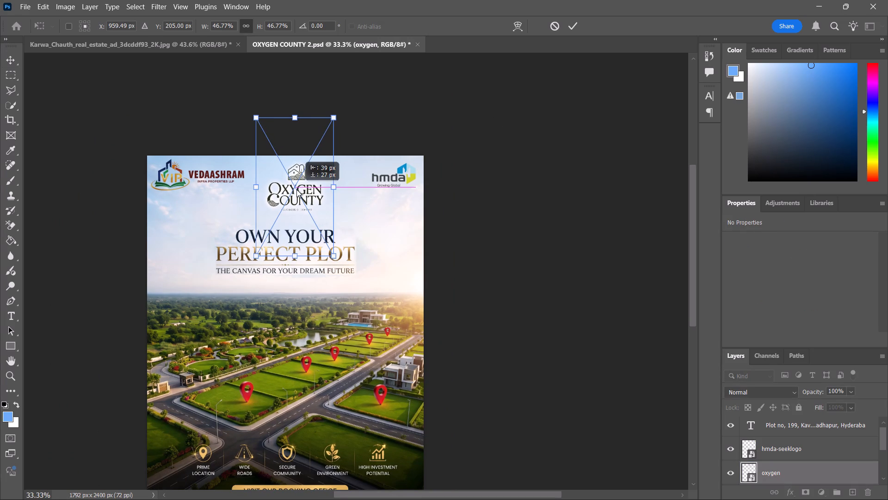
pyautogui.moveTo(296, 189); pyautogui.dragTo(293, 189)
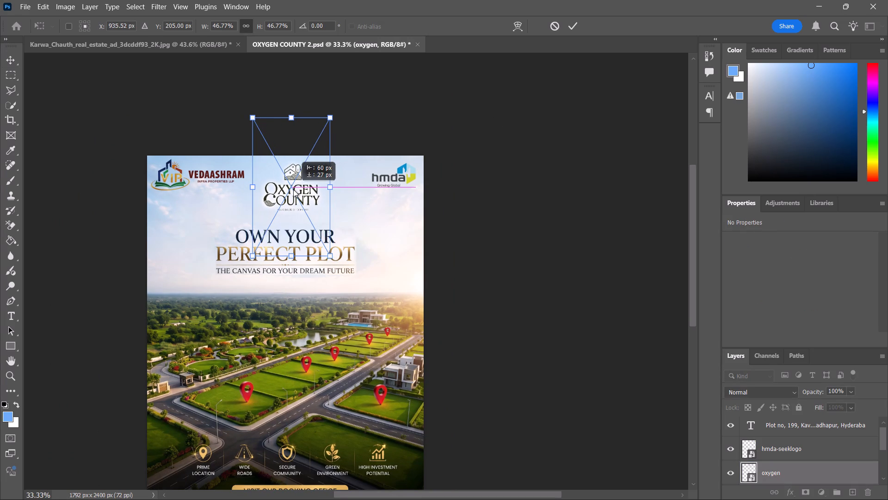
pyautogui.moveTo(293, 189); pyautogui.dragTo(297, 189)
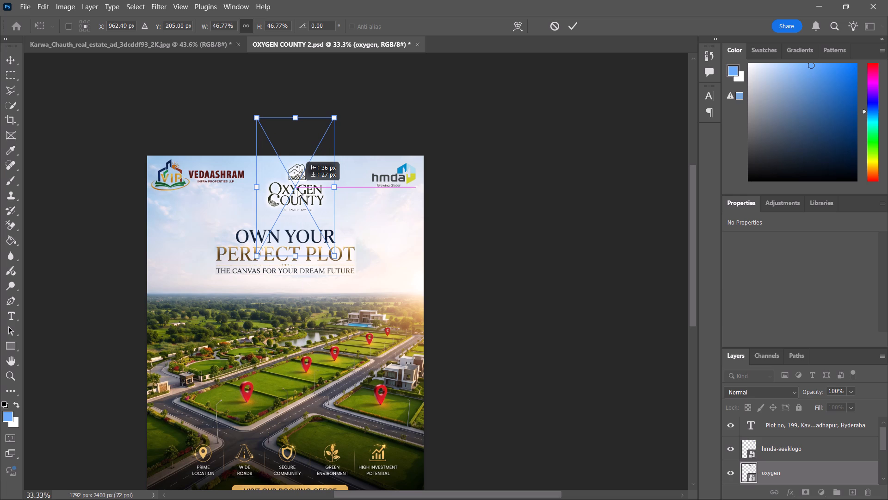
pyautogui.moveTo(297, 189); pyautogui.dragTo(296, 189)
pyautogui.click(363, 280)
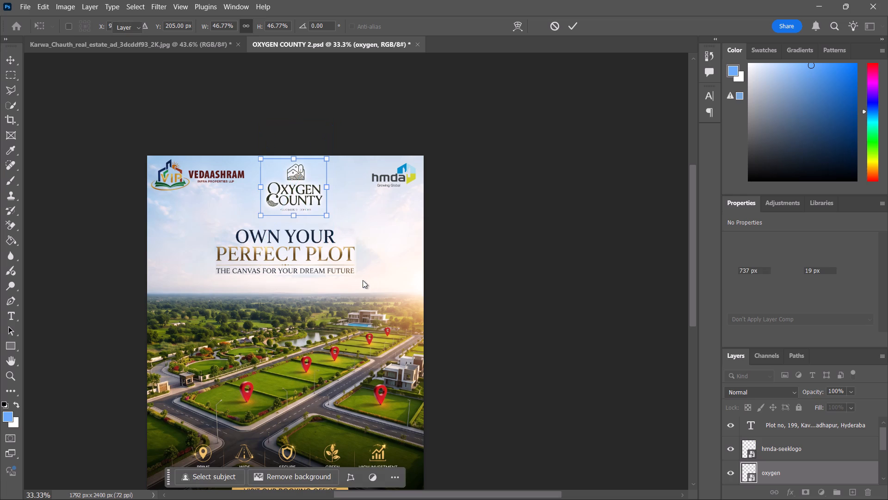
pyautogui.click(476, 223)
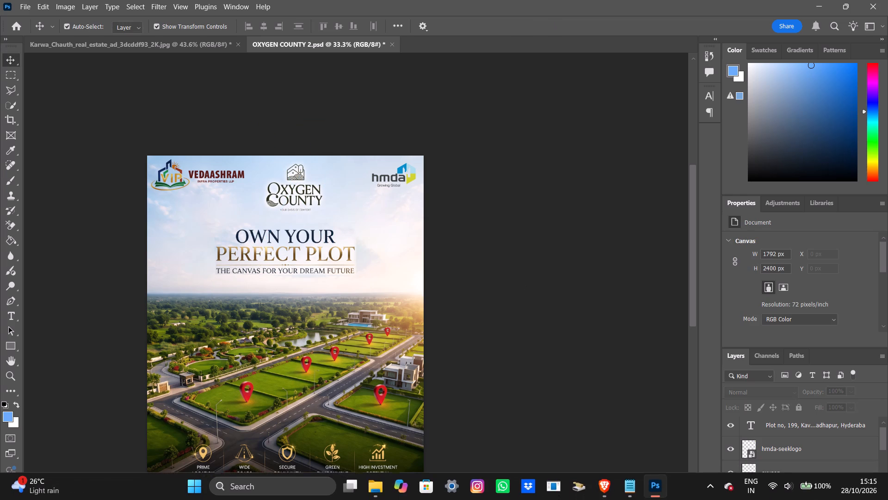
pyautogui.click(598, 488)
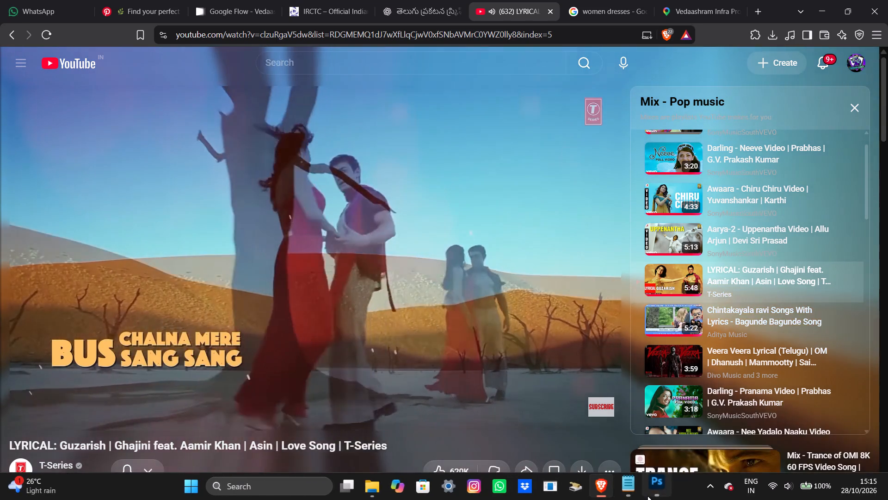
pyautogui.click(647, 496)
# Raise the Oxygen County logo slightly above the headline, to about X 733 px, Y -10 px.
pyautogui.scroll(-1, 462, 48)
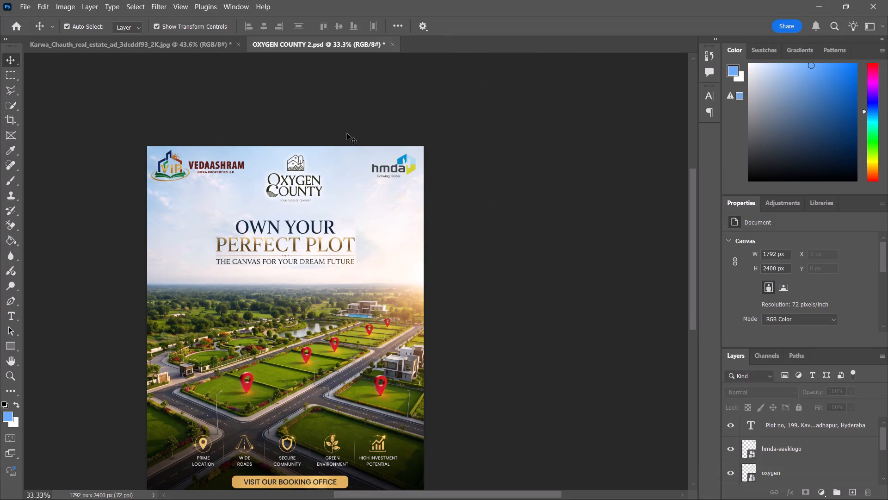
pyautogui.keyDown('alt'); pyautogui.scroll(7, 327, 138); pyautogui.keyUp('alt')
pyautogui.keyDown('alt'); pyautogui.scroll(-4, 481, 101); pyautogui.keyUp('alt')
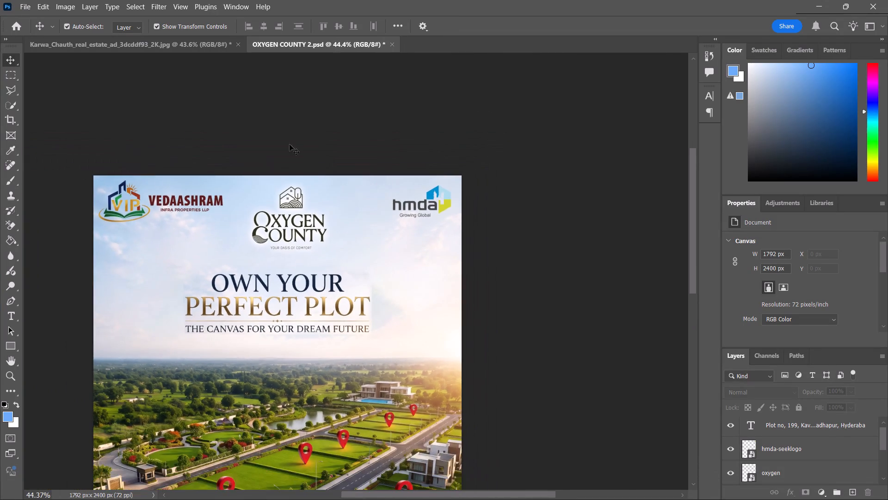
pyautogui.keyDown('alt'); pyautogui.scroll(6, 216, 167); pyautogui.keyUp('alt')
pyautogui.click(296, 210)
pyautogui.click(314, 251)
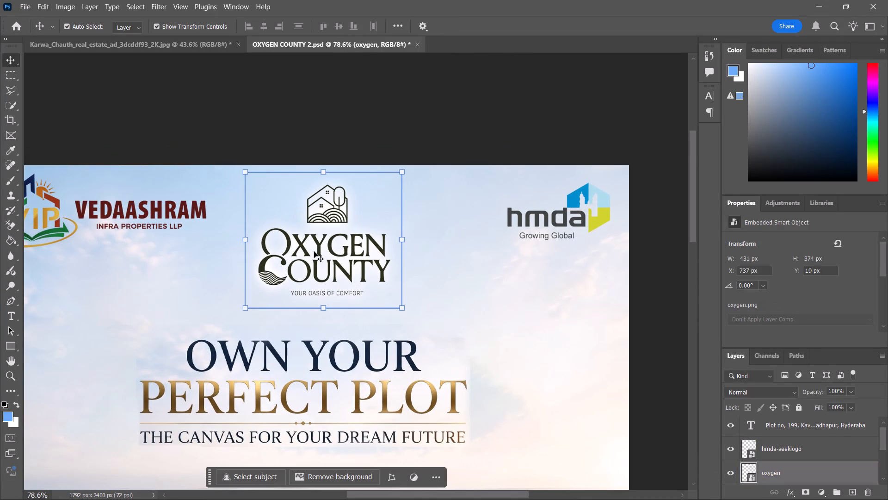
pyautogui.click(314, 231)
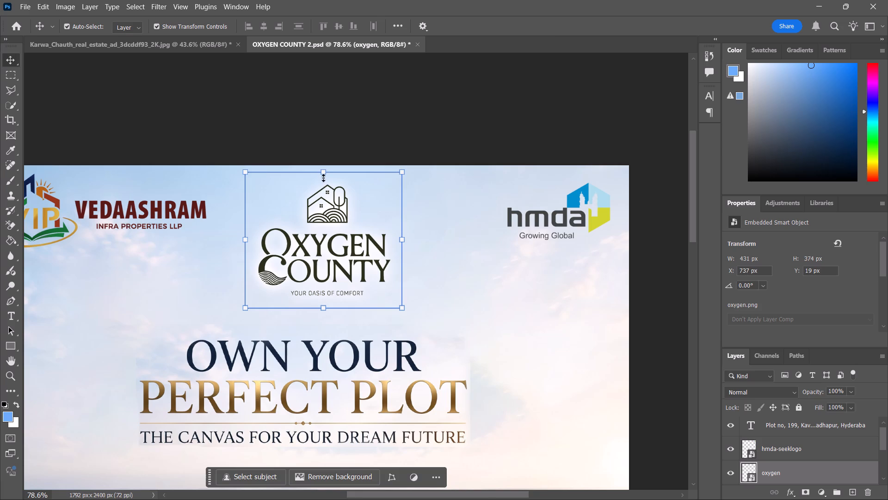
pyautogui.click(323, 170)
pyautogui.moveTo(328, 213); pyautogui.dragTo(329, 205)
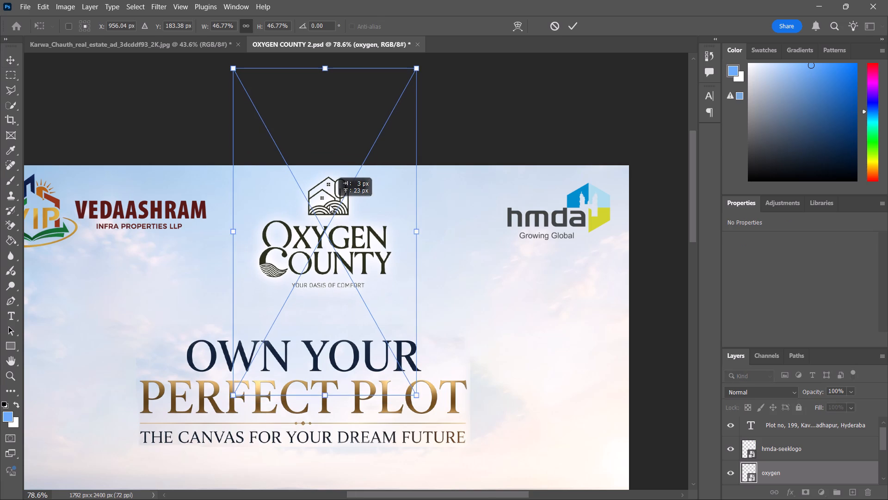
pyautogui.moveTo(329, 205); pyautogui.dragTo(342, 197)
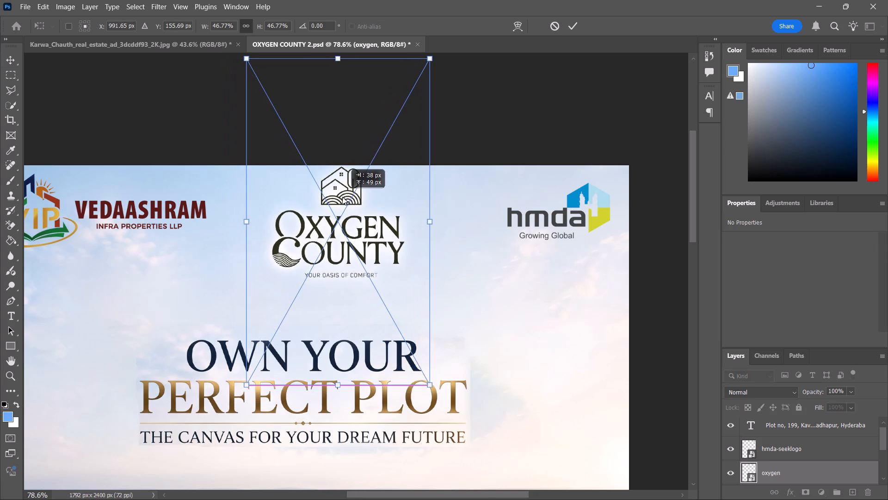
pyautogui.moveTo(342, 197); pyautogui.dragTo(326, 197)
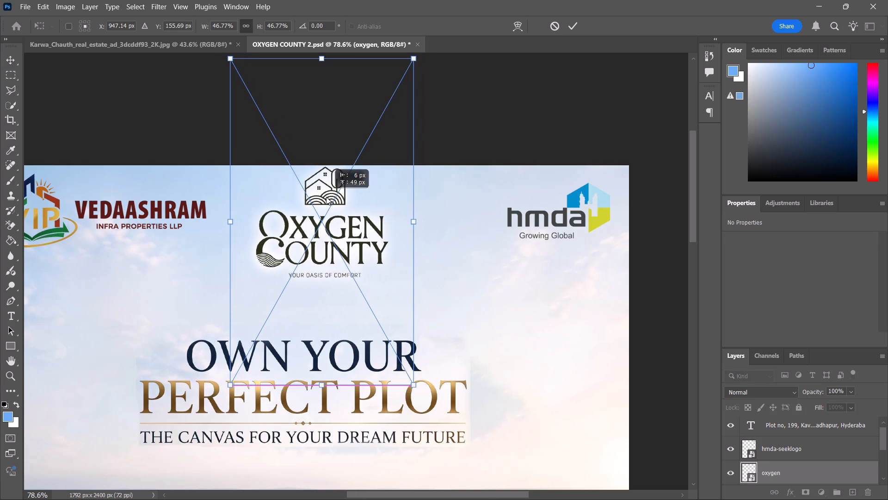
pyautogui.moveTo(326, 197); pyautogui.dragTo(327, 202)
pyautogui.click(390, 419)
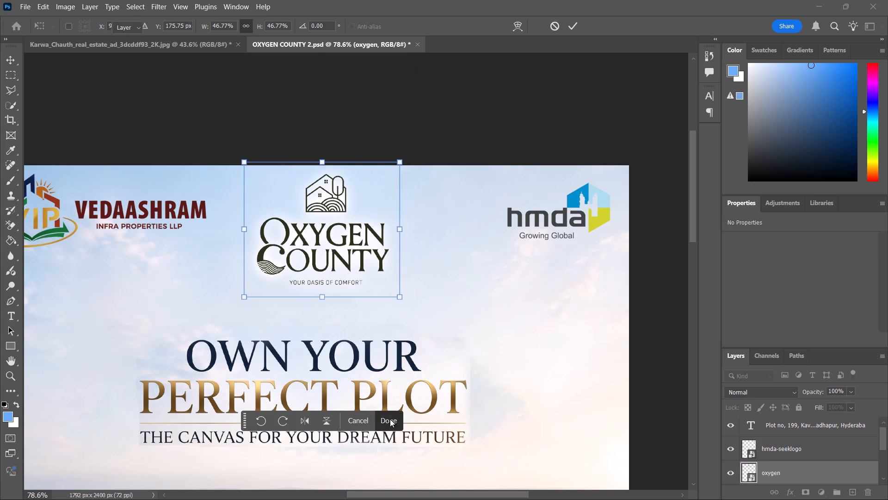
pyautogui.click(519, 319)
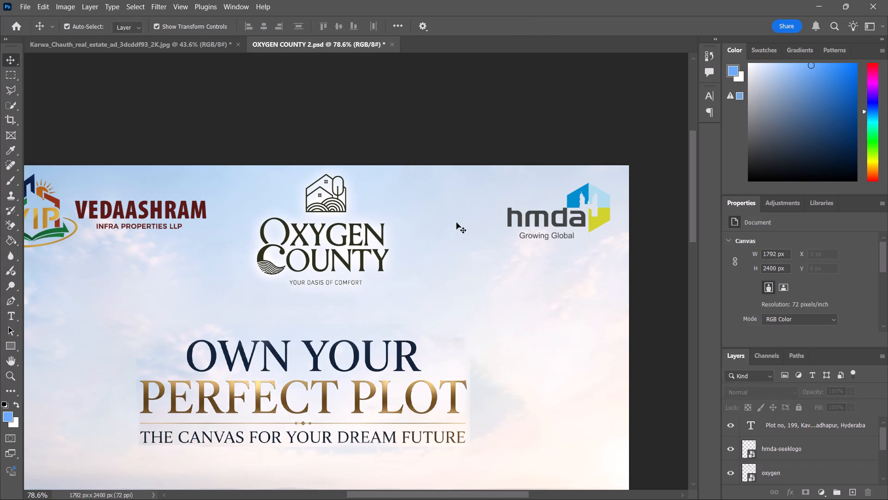
# Shift the Oxygen County logo right, midway between the Vedaashram and hmda logos, with its bounds aligned to the poster's top edge.
pyautogui.click(343, 225)
pyautogui.moveTo(324, 232); pyautogui.dragTo(351, 232)
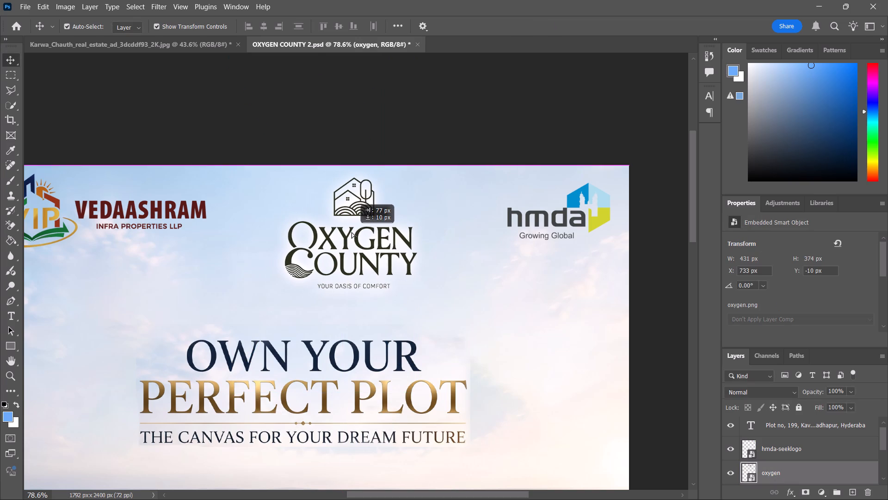
pyautogui.moveTo(351, 232); pyautogui.dragTo(348, 233)
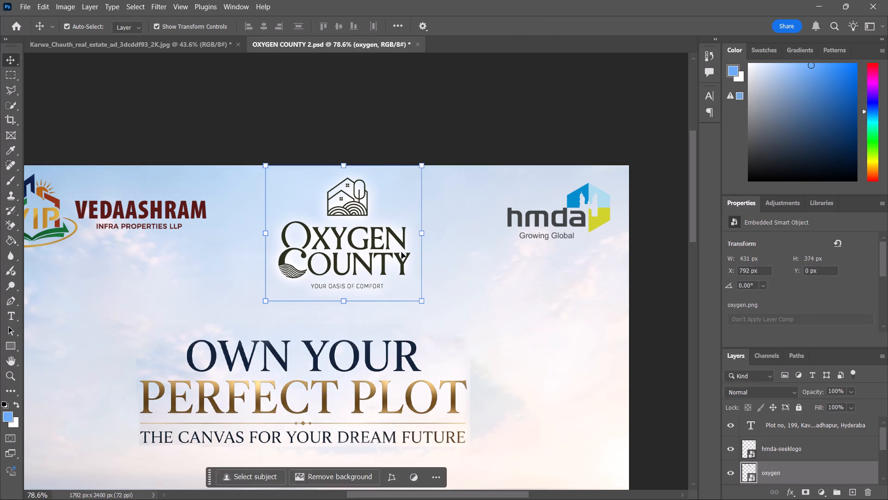
pyautogui.click(530, 309)
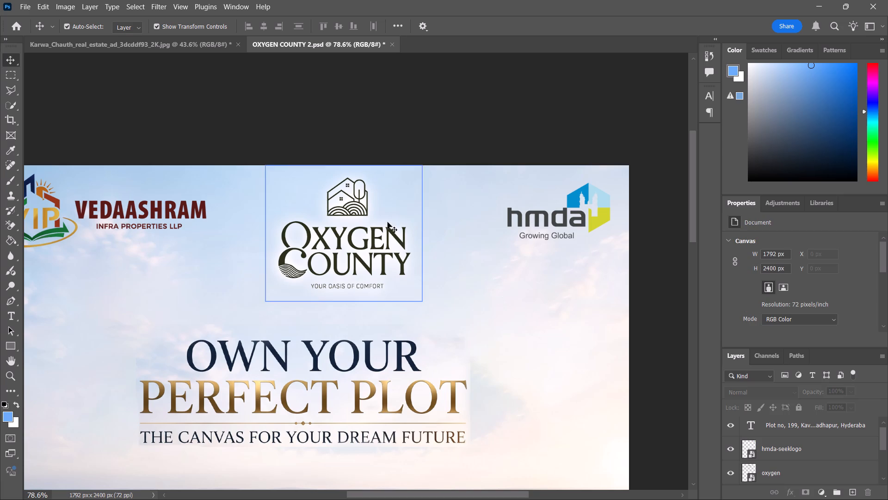
pyautogui.click(348, 223)
pyautogui.moveTo(348, 223); pyautogui.dragTo(354, 223)
pyautogui.click(518, 263)
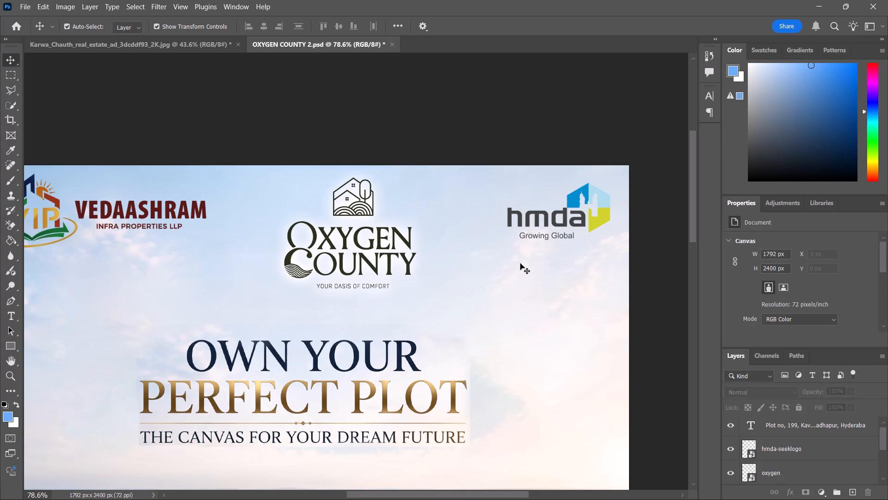
pyautogui.keyDown('alt'); pyautogui.scroll(-7, 499, 260); pyautogui.keyUp('alt')
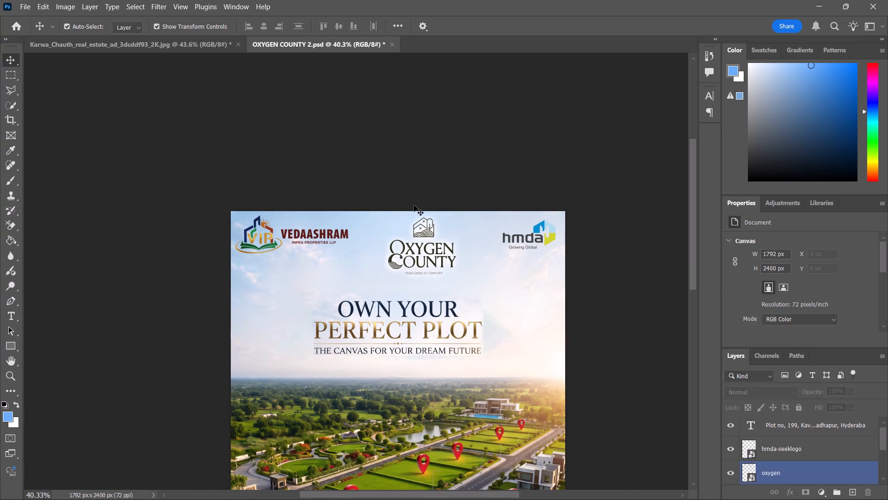
pyautogui.keyDown('alt'); pyautogui.scroll(-10, 414, 205); pyautogui.keyUp('alt')
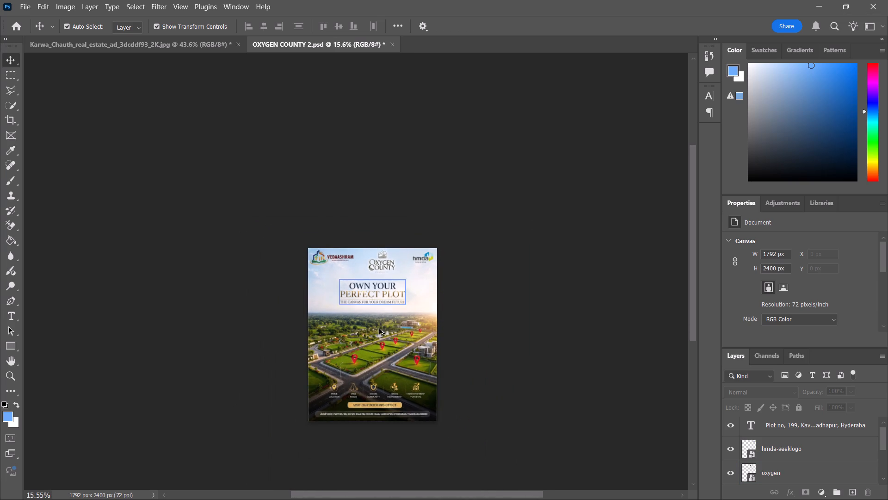
# Examine the whole poster up close, including the feature icons, booking office banner and address line.
pyautogui.keyDown('alt'); pyautogui.scroll(2, 374, 379); pyautogui.keyUp('alt')
pyautogui.keyDown('alt'); pyautogui.scroll(-1, 365, 397); pyautogui.keyUp('alt')
pyautogui.keyDown('alt'); pyautogui.scroll(3, 365, 397); pyautogui.keyUp('alt')
pyautogui.keyDown('alt'); pyautogui.scroll(-1, 362, 412); pyautogui.keyUp('alt')
pyautogui.keyDown('alt'); pyautogui.scroll(1, 362, 412); pyautogui.keyUp('alt')
pyautogui.keyDown('alt'); pyautogui.scroll(-1, 362, 412); pyautogui.keyUp('alt')
pyautogui.keyDown('alt'); pyautogui.scroll(7, 362, 412); pyautogui.keyUp('alt')
pyautogui.keyDown('alt'); pyautogui.scroll(-1, 362, 413); pyautogui.keyUp('alt')
pyautogui.keyDown('alt'); pyautogui.scroll(3, 362, 413); pyautogui.keyUp('alt')
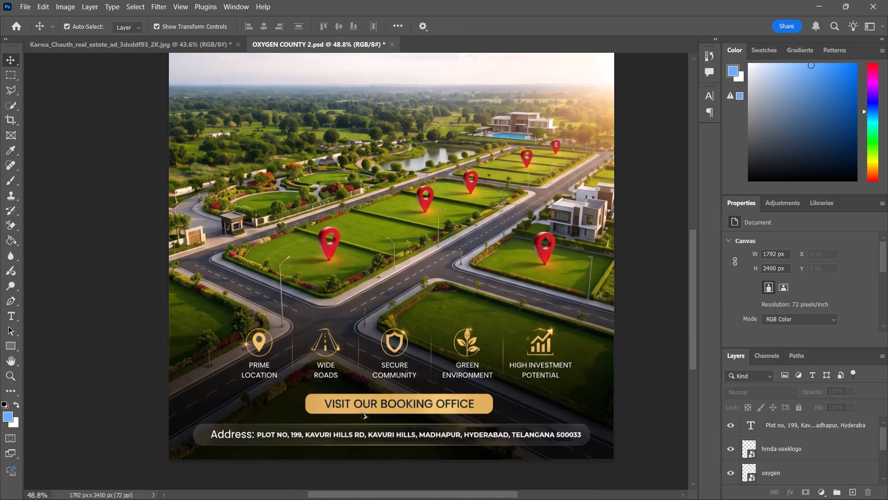
pyautogui.keyDown('alt'); pyautogui.scroll(2, 362, 413); pyautogui.keyUp('alt')
pyautogui.scroll(-6, 452, 252)
pyautogui.keyDown('alt'); pyautogui.scroll(3, 435, 262); pyautogui.keyUp('alt')
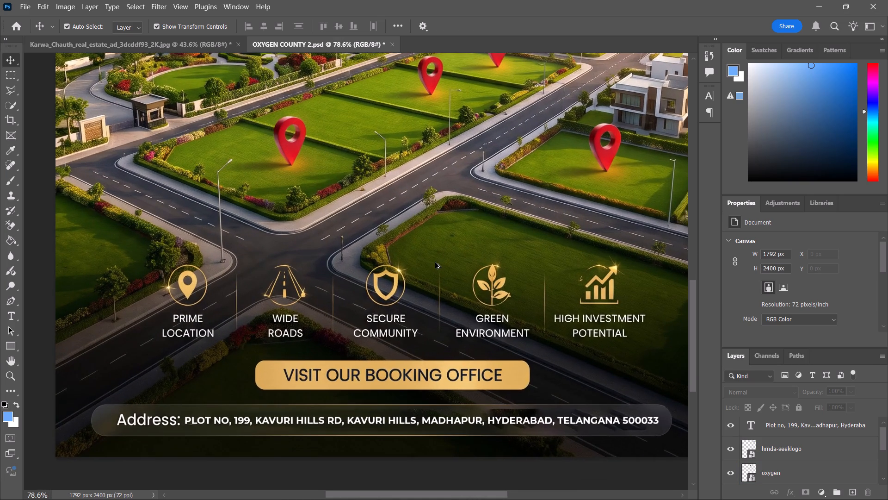
pyautogui.keyDown('alt'); pyautogui.scroll(-9, 432, 262); pyautogui.keyUp('alt')
pyautogui.scroll(11, 432, 262)
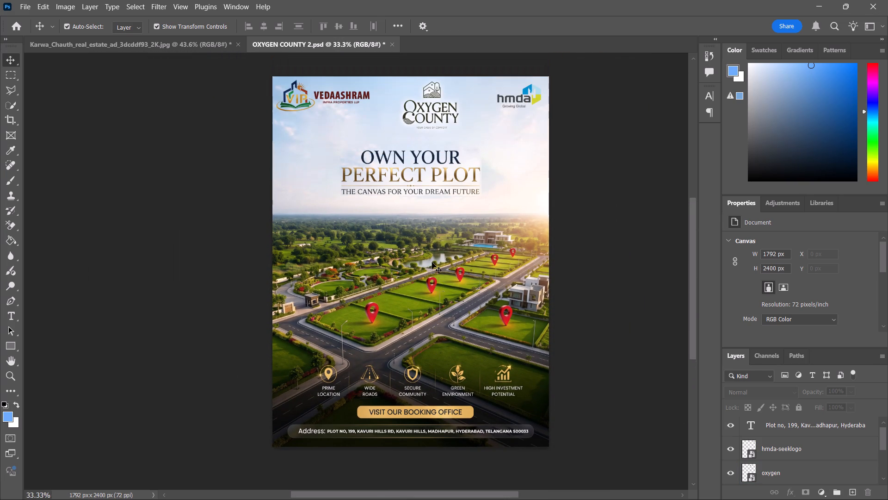
# Shrink the hmda logo to about 255 × 142 px and place it at about X 1505 px, Y 45 px.
pyautogui.scroll(3, 432, 262)
pyautogui.keyDown('alt'); pyautogui.scroll(3, 451, 104); pyautogui.keyUp('alt')
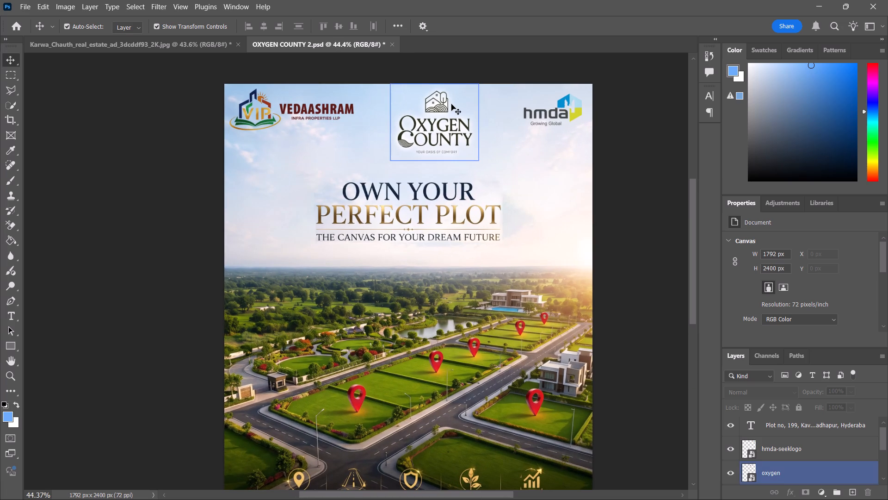
pyautogui.scroll(3, 423, 109)
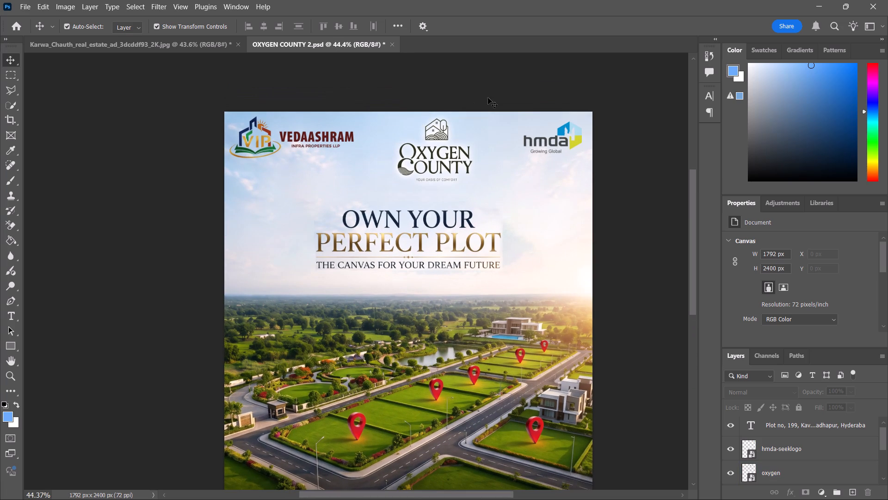
pyautogui.click(561, 142)
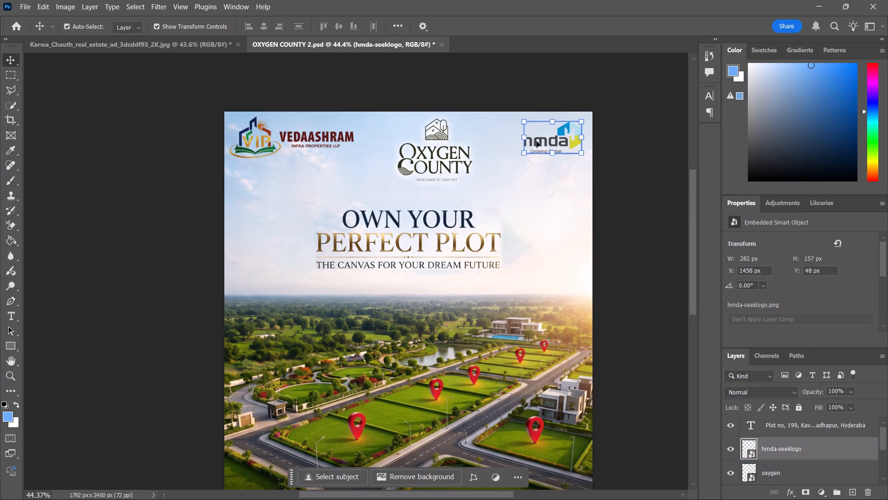
pyautogui.moveTo(526, 140); pyautogui.dragTo(529, 140)
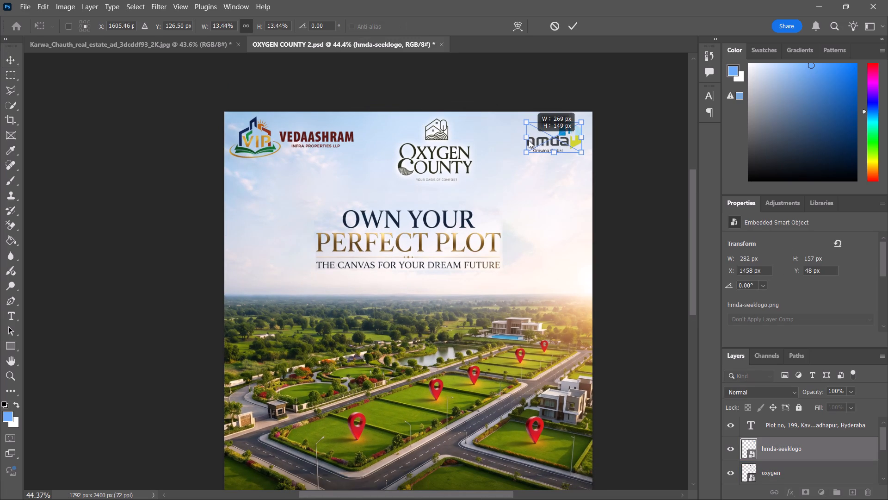
pyautogui.moveTo(529, 140); pyautogui.dragTo(531, 140)
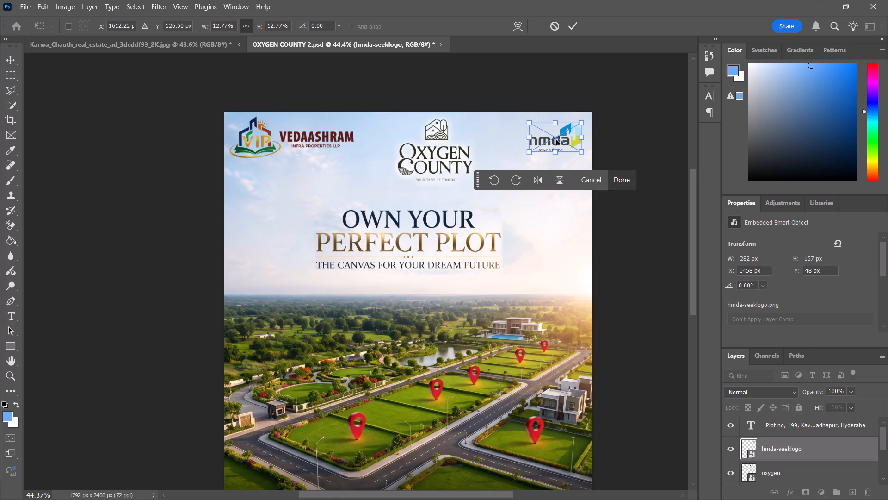
pyautogui.moveTo(556, 139); pyautogui.dragTo(559, 137)
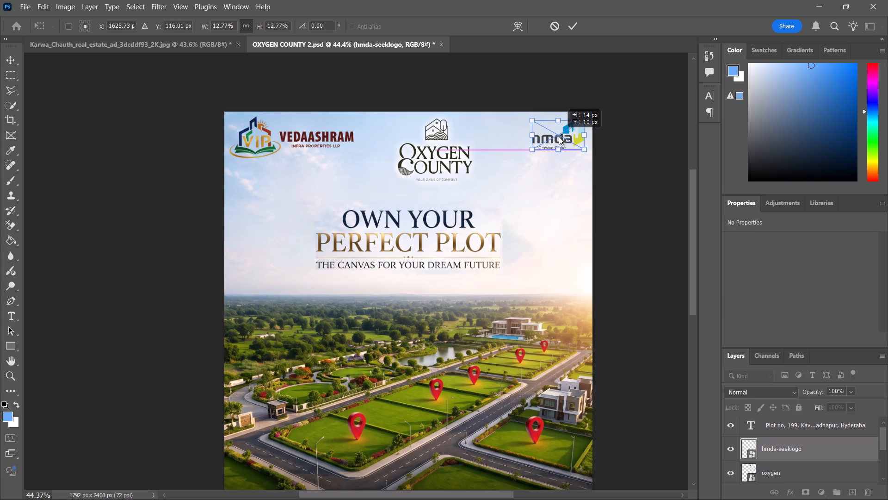
pyautogui.moveTo(559, 137); pyautogui.dragTo(560, 136)
pyautogui.click(630, 177)
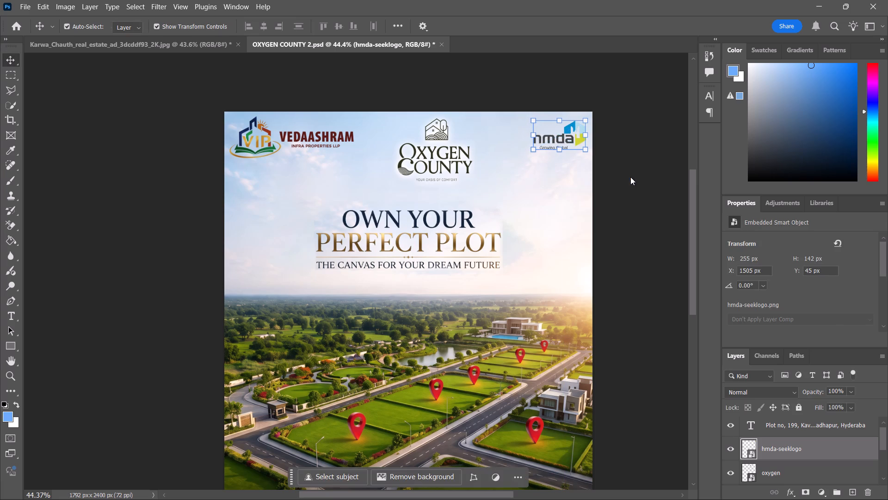
pyautogui.click(636, 151)
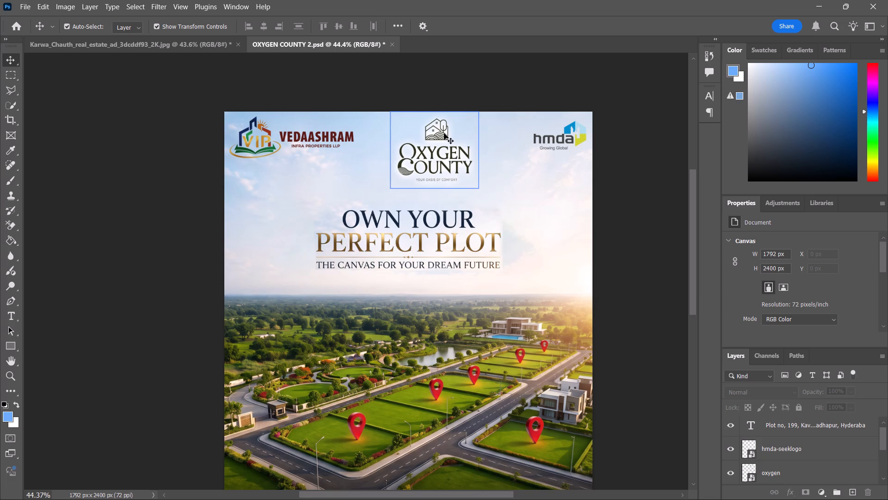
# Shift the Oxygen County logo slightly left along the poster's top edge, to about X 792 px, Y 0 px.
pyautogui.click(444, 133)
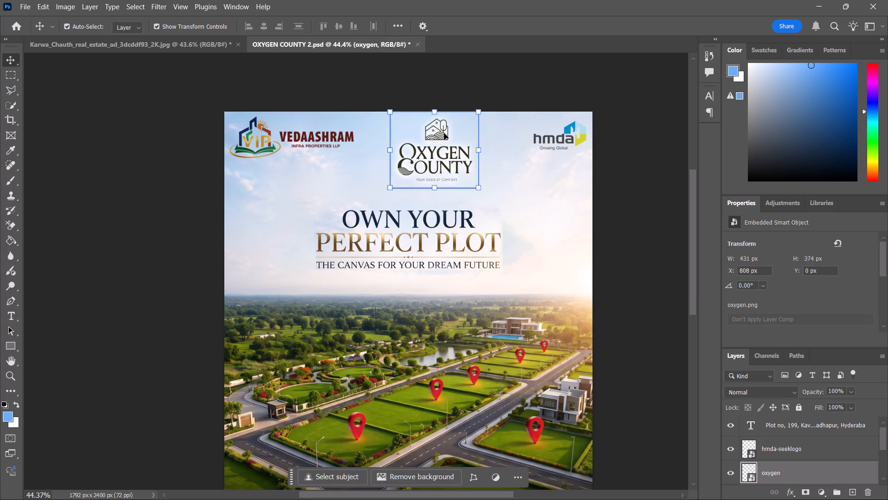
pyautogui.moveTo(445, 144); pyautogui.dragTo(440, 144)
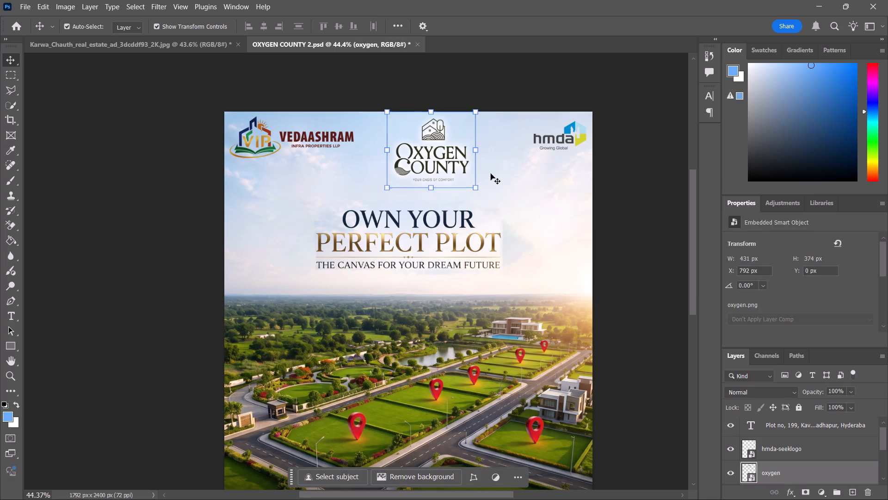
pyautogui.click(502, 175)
# Examine the spacing and balance of the Vedaashram, Oxygen County and hmda logos across the poster's top.
pyautogui.scroll(-3, 513, 164)
pyautogui.scroll(3, 513, 164)
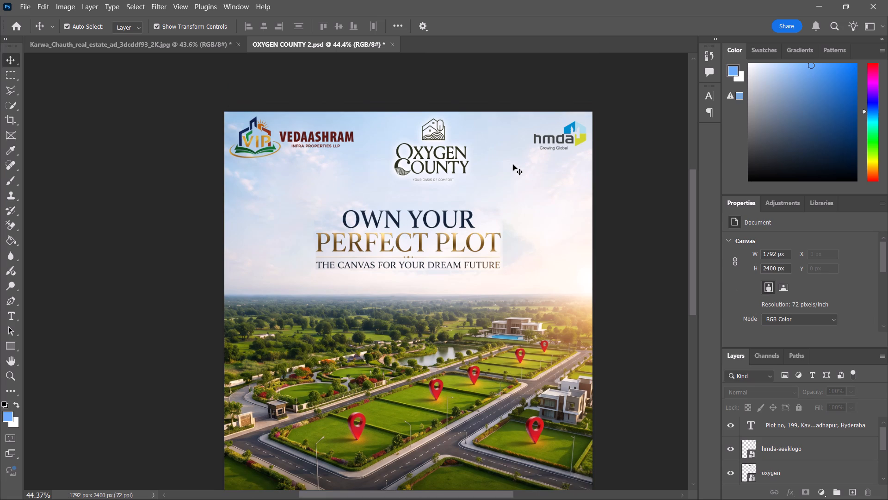
pyautogui.scroll(-1, 513, 164)
pyautogui.scroll(2, 513, 164)
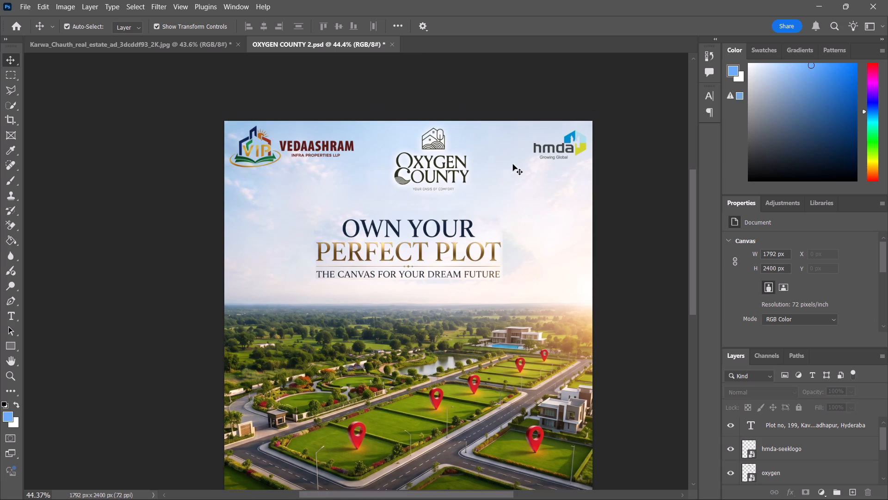
pyautogui.keyDown('alt'); pyautogui.scroll(-2, 513, 164); pyautogui.keyUp('alt')
pyautogui.keyDown('alt'); pyautogui.scroll(3, 513, 164); pyautogui.keyUp('alt')
pyautogui.keyDown('alt'); pyautogui.scroll(-1, 513, 164); pyautogui.keyUp('alt')
pyautogui.keyDown('alt'); pyautogui.scroll(2, 513, 164); pyautogui.keyUp('alt')
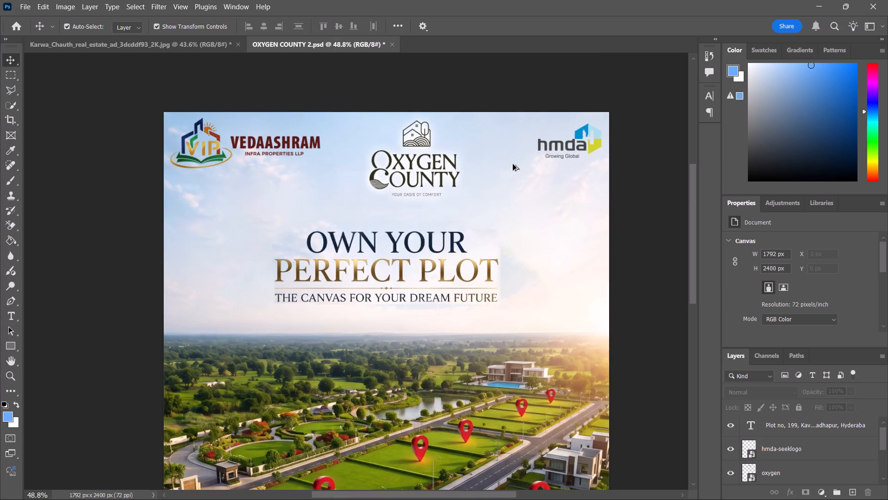
pyautogui.keyDown('alt'); pyautogui.scroll(5, 513, 164); pyautogui.keyUp('alt')
pyautogui.keyDown('alt'); pyautogui.scroll(-6, 513, 164); pyautogui.keyUp('alt')
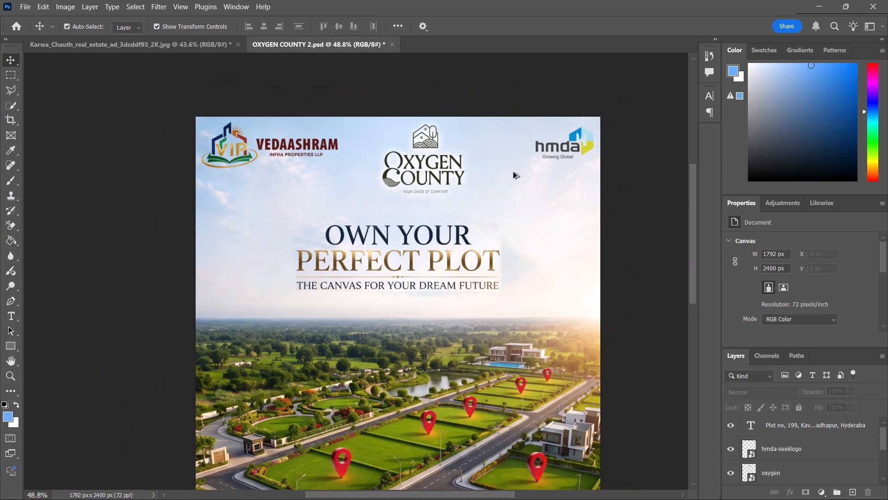
# Nudge the hmda logo slightly left, keeping its vertical position, to widen its margin from the poster's right edge.
pyautogui.keyDown('alt'); pyautogui.scroll(-1, 385, 192); pyautogui.keyUp('alt')
pyautogui.keyDown('alt'); pyautogui.scroll(5, 551, 113); pyautogui.keyUp('alt')
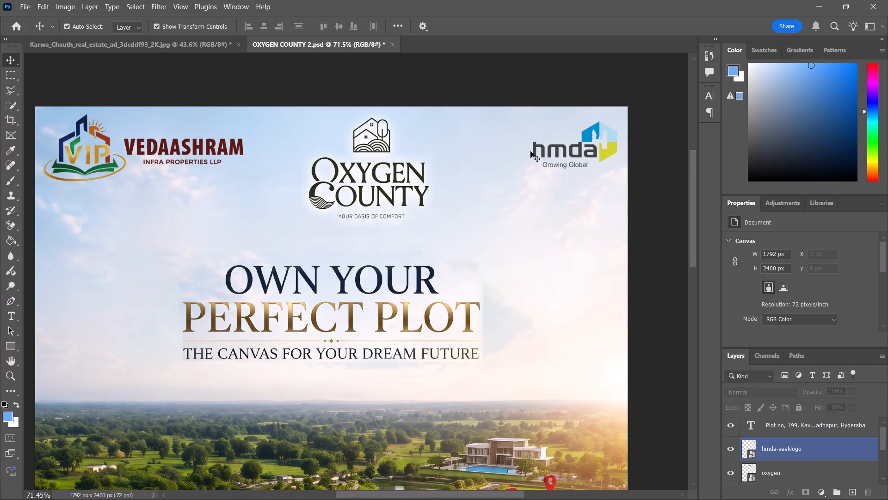
pyautogui.click(563, 151)
pyautogui.moveTo(565, 151); pyautogui.dragTo(561, 151)
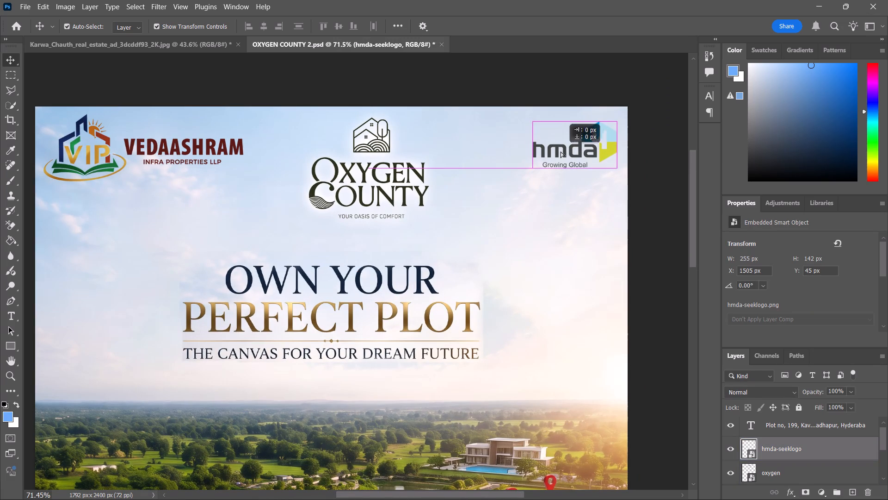
pyautogui.moveTo(561, 151); pyautogui.dragTo(560, 151)
pyautogui.click(550, 194)
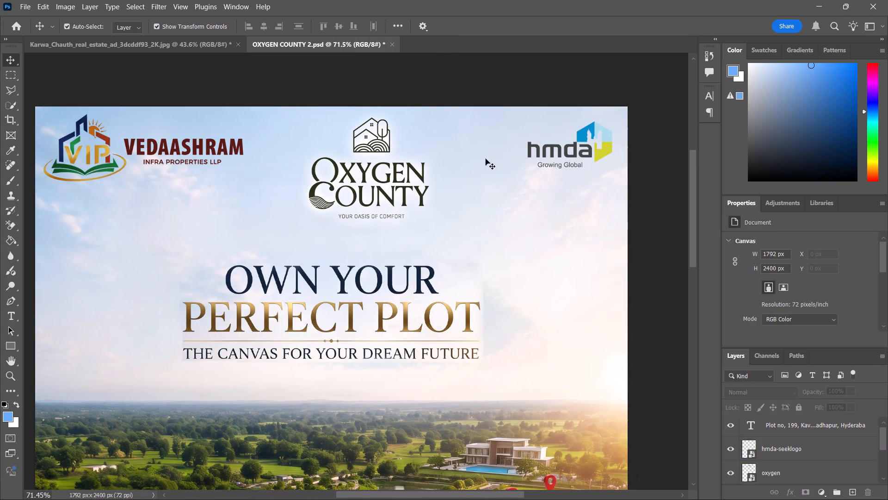
# Examine the full poster layout and its layer stack down to the Background layer.
pyautogui.keyDown('alt'); pyautogui.scroll(-8, 458, 161); pyautogui.keyUp('alt')
pyautogui.keyDown('alt'); pyautogui.scroll(-3, 456, 119); pyautogui.keyUp('alt')
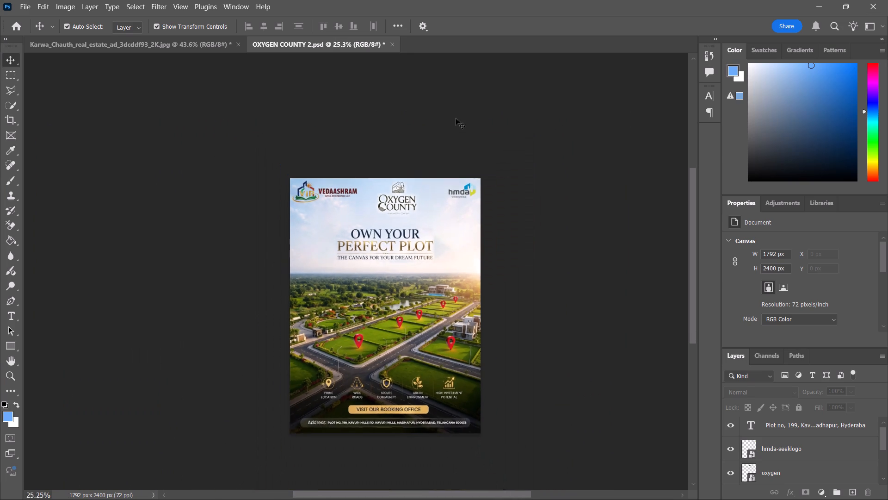
pyautogui.keyDown('alt'); pyautogui.scroll(-3, 456, 119); pyautogui.keyUp('alt')
pyautogui.keyDown('alt'); pyautogui.scroll(-1, 442, 240); pyautogui.keyUp('alt')
pyautogui.keyDown('alt'); pyautogui.scroll(8, 442, 240); pyautogui.keyUp('alt')
pyautogui.scroll(-8, 443, 162)
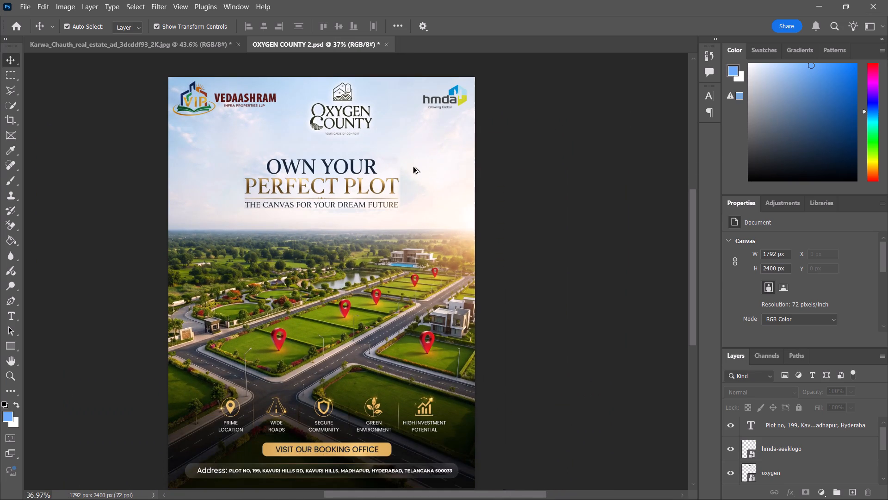
pyautogui.keyDown('alt'); pyautogui.scroll(-1, 413, 168); pyautogui.keyUp('alt')
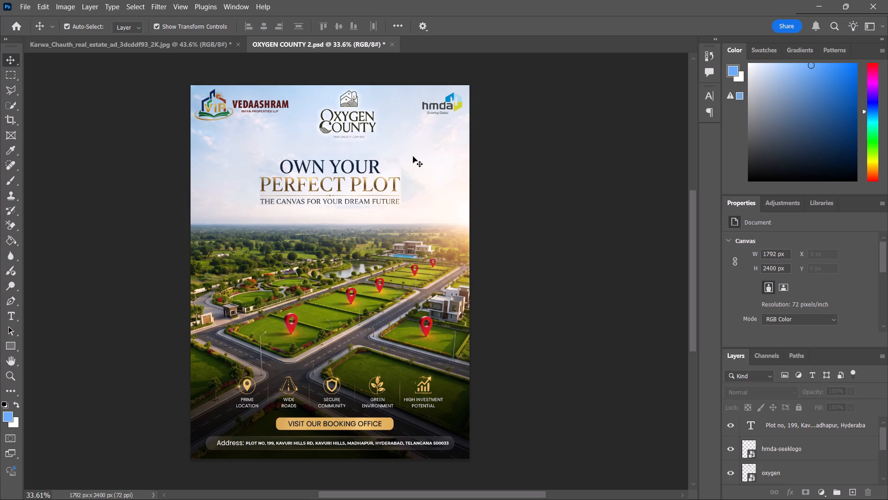
pyautogui.scroll(-1, 418, 156)
pyautogui.scroll(1, 418, 156)
pyautogui.scroll(-2, 799, 399)
pyautogui.scroll(1, 799, 400)
pyautogui.scroll(-4, 799, 401)
pyautogui.scroll(5, 777, 430)
pyautogui.scroll(-7, 777, 433)
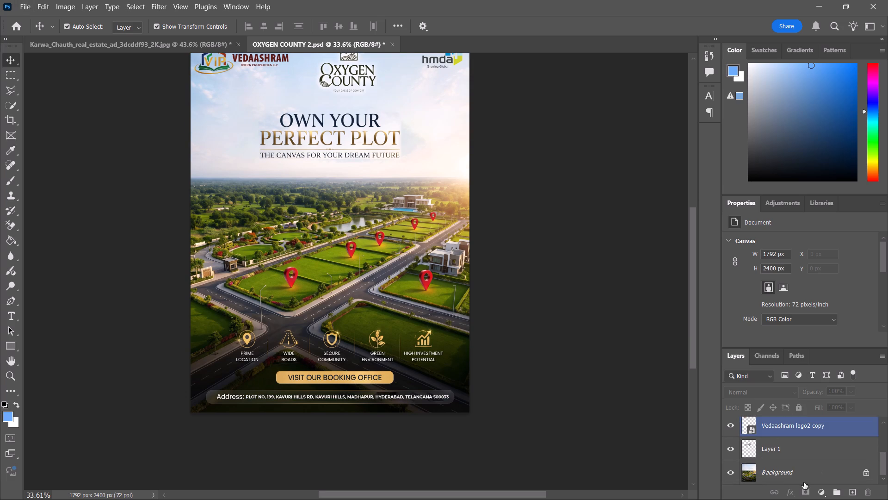
pyautogui.keyDown('ctrl'); pyautogui.click(784, 476); pyautogui.keyUp('ctrl')
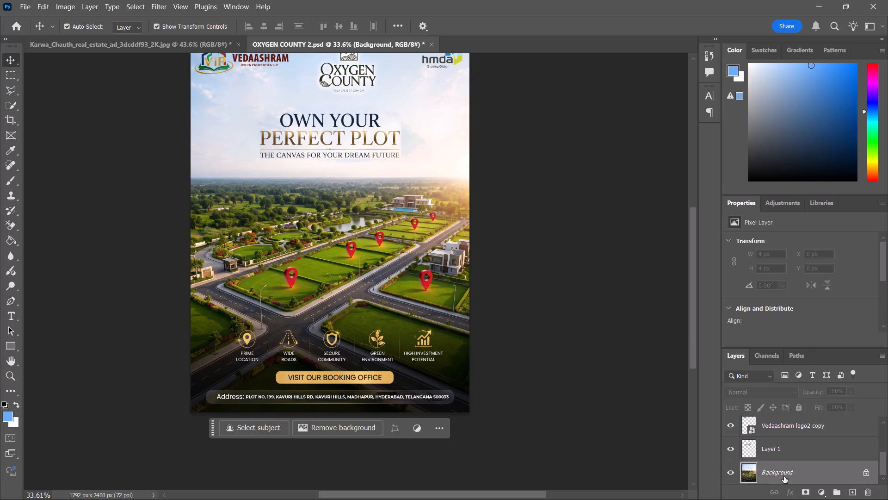
pyautogui.keyDown('alt'); pyautogui.click(784, 476); pyautogui.keyUp('alt')
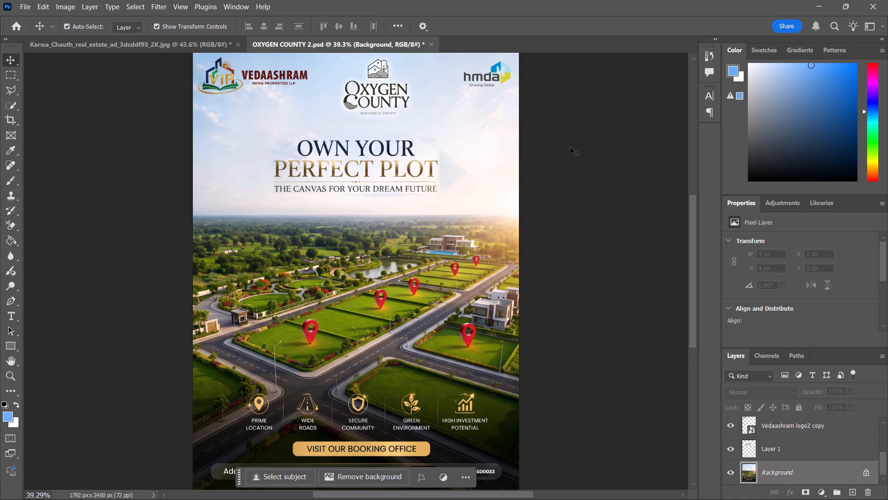
# Move the OWN YOUR PERFECT PLOT headline straight down to about X 436 px, Y 499 px.
pyautogui.click(386, 178)
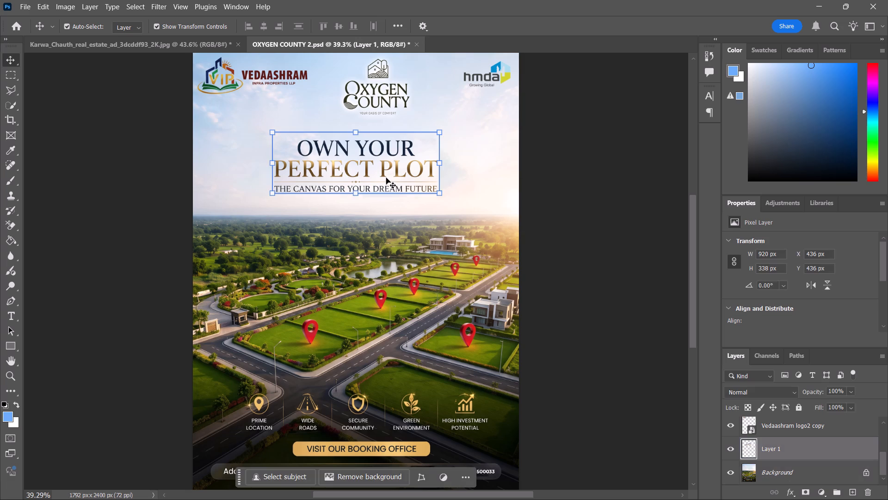
pyautogui.moveTo(385, 172); pyautogui.dragTo(388, 184)
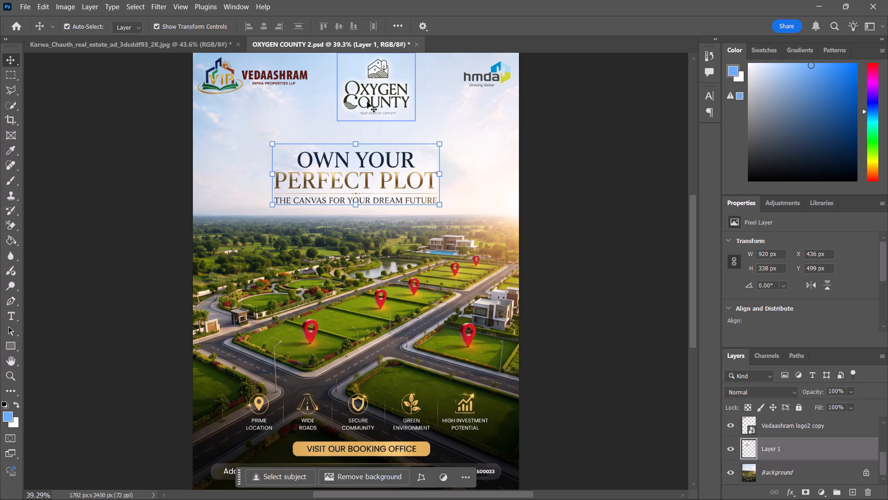
# Move the Oxygen County logo down and left, centred just above the headline, at about X 681 px, Y 116 px.
pyautogui.click(368, 101)
pyautogui.moveTo(372, 99); pyautogui.dragTo(352, 119)
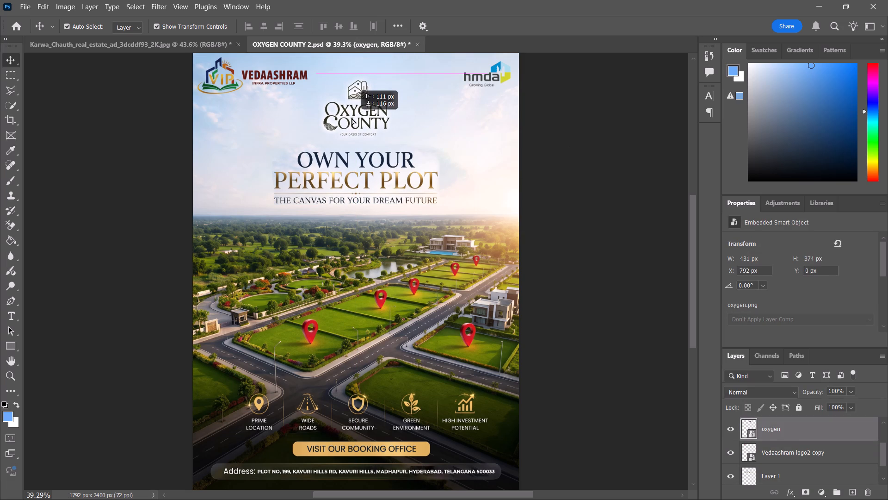
pyautogui.moveTo(352, 119); pyautogui.dragTo(351, 119)
pyautogui.click(439, 107)
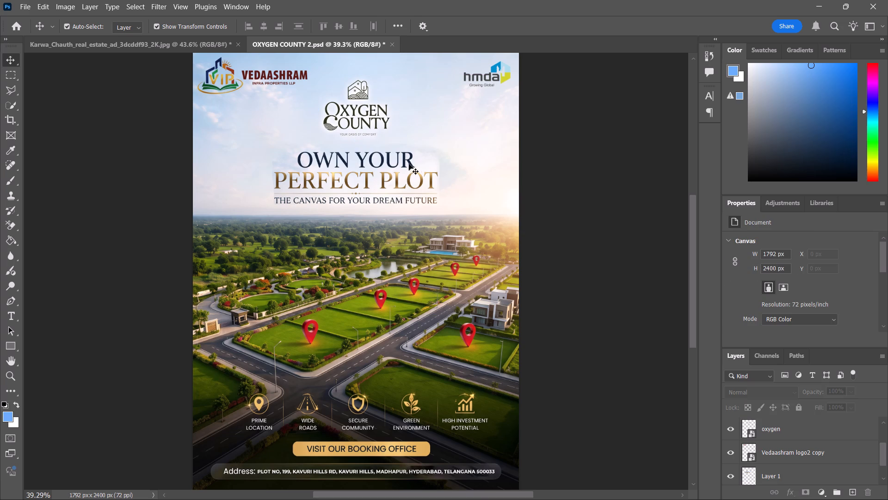
# Examine the alignment and spacing of the Oxygen County logo and the headline, selecting each to check its bounds.
pyautogui.scroll(2, 412, 165)
pyautogui.keyDown('alt'); pyautogui.scroll(-5, 412, 165); pyautogui.keyUp('alt')
pyautogui.keyDown('alt'); pyautogui.scroll(4, 411, 84); pyautogui.keyUp('alt')
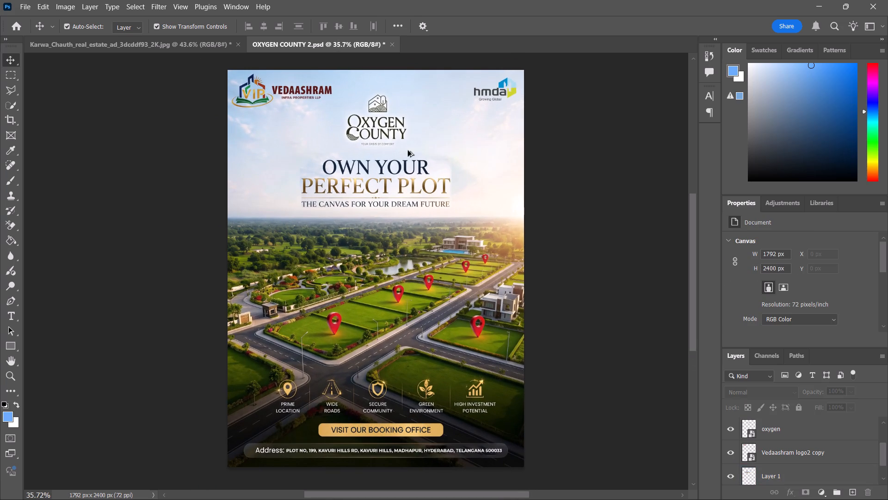
pyautogui.scroll(4, 400, 215)
pyautogui.keyDown('alt'); pyautogui.scroll(1, 423, 158); pyautogui.keyUp('alt')
pyautogui.keyDown('alt'); pyautogui.scroll(-1, 423, 158); pyautogui.keyUp('alt')
pyautogui.keyDown('alt'); pyautogui.scroll(1, 423, 158); pyautogui.keyUp('alt')
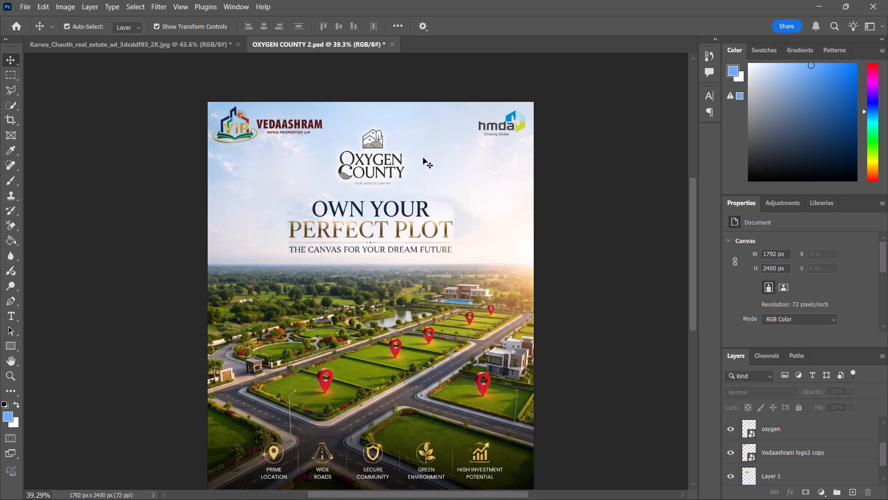
pyautogui.click(385, 226)
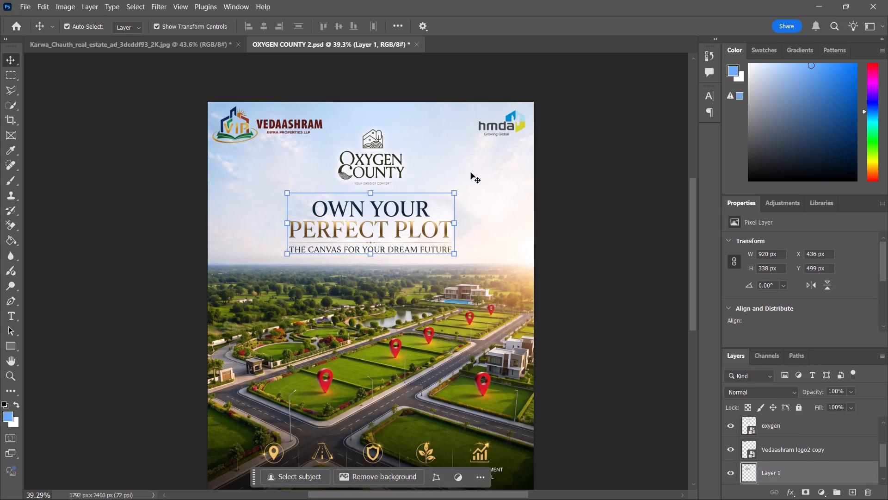
pyautogui.click(471, 173)
pyautogui.click(390, 225)
pyautogui.click(371, 163)
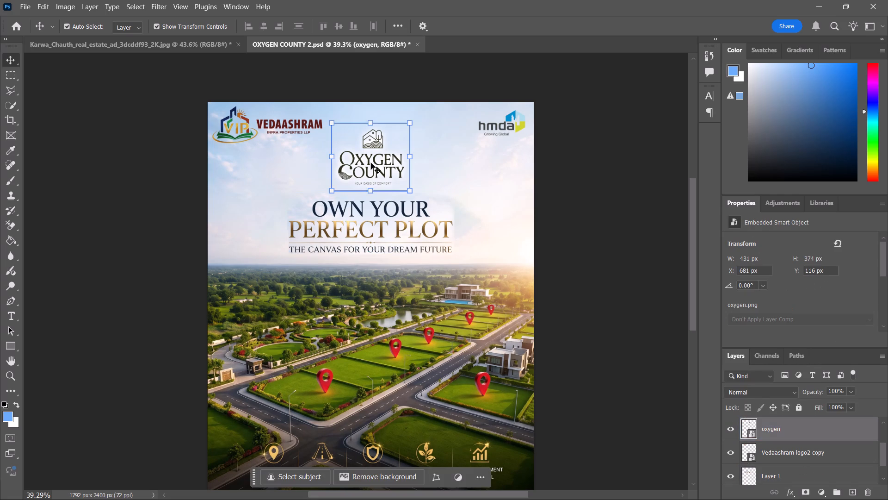
# Enlarge the Oxygen County logo proportionally to about 60.42% and position its centre at about X 956 px, Y 230 px.
pyautogui.moveTo(372, 121); pyautogui.dragTo(373, 114)
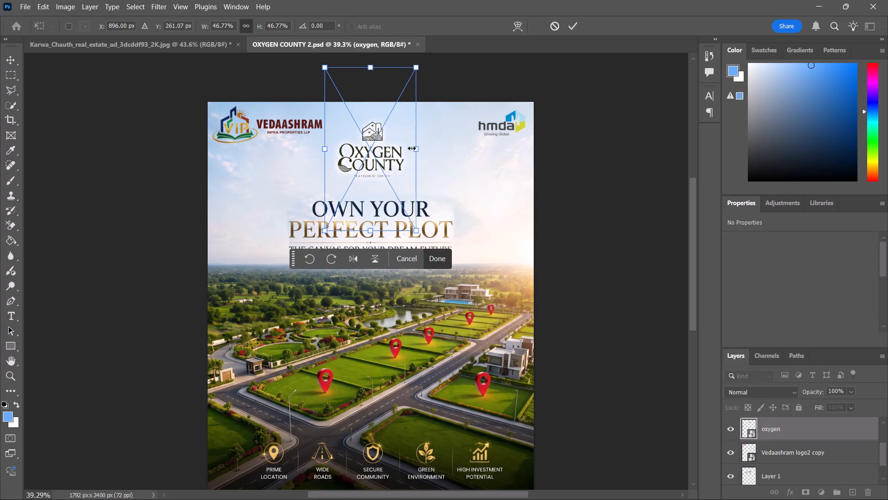
pyautogui.moveTo(412, 148); pyautogui.dragTo(424, 146)
pyautogui.click(368, 168)
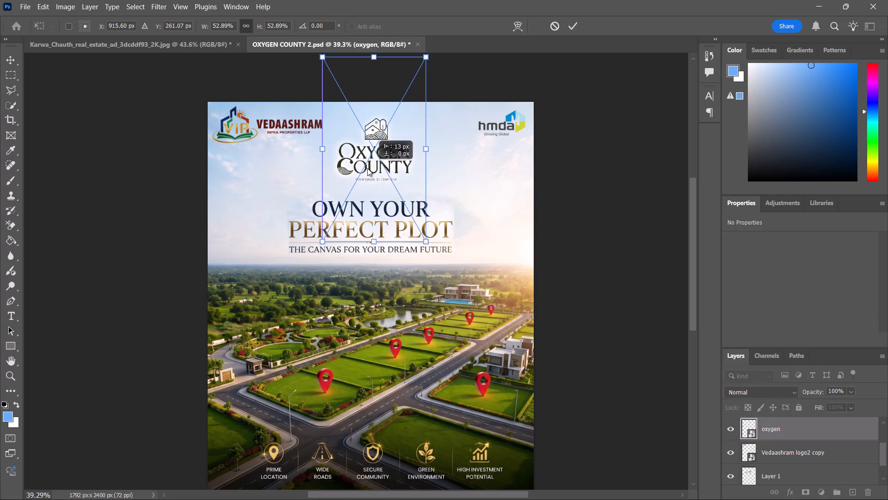
pyautogui.moveTo(430, 147); pyautogui.dragTo(445, 142)
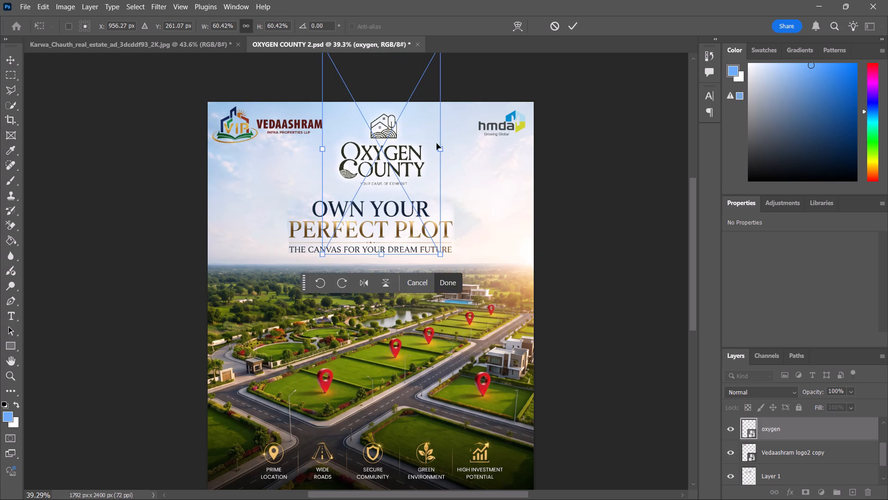
pyautogui.moveTo(400, 159); pyautogui.dragTo(397, 153)
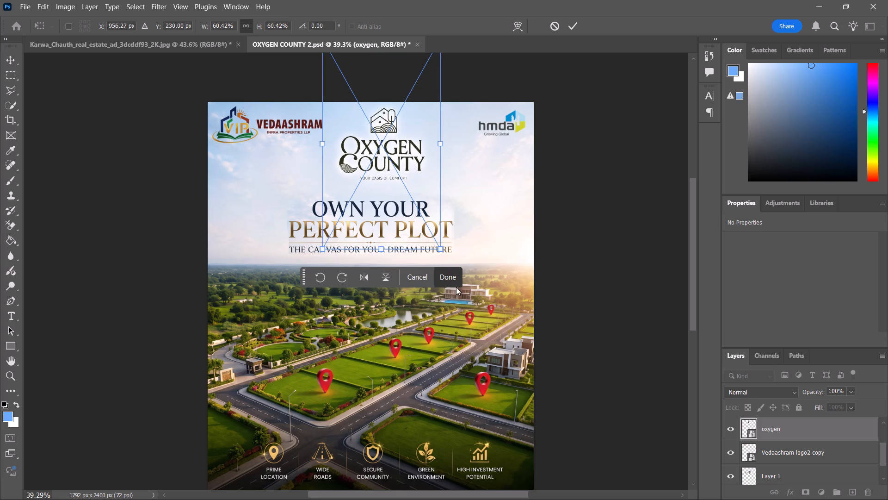
pyautogui.click(447, 278)
pyautogui.click(545, 162)
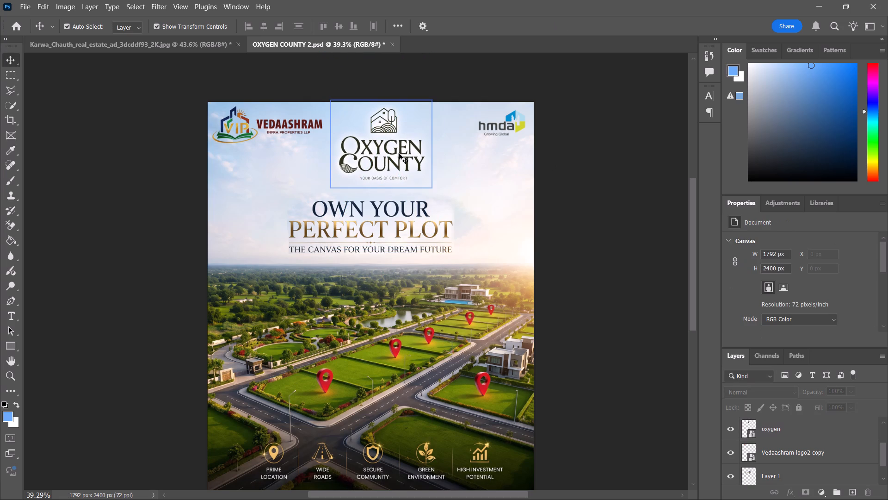
# Move the OWN YOUR PERFECT PLOT headline about 59 px right so it is centred beneath the Oxygen County logo.
pyautogui.click(377, 223)
pyautogui.moveTo(359, 227); pyautogui.dragTo(373, 226)
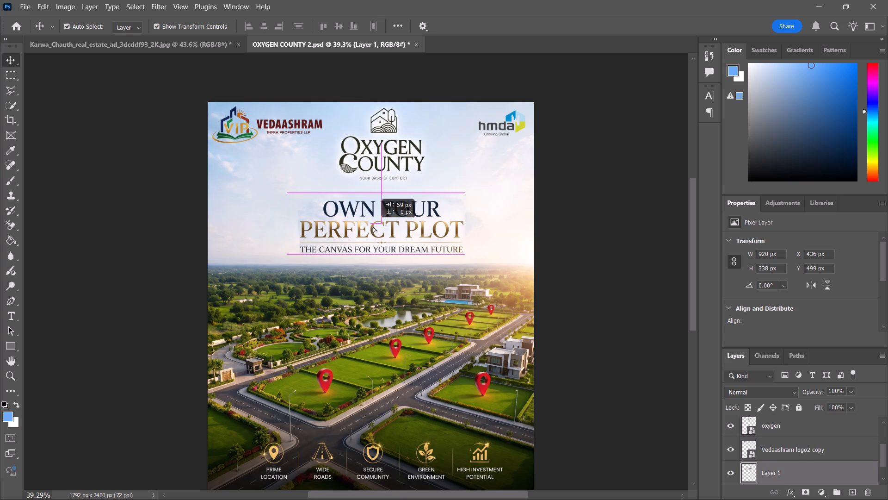
pyautogui.moveTo(373, 226); pyautogui.dragTo(371, 226)
pyautogui.click(535, 220)
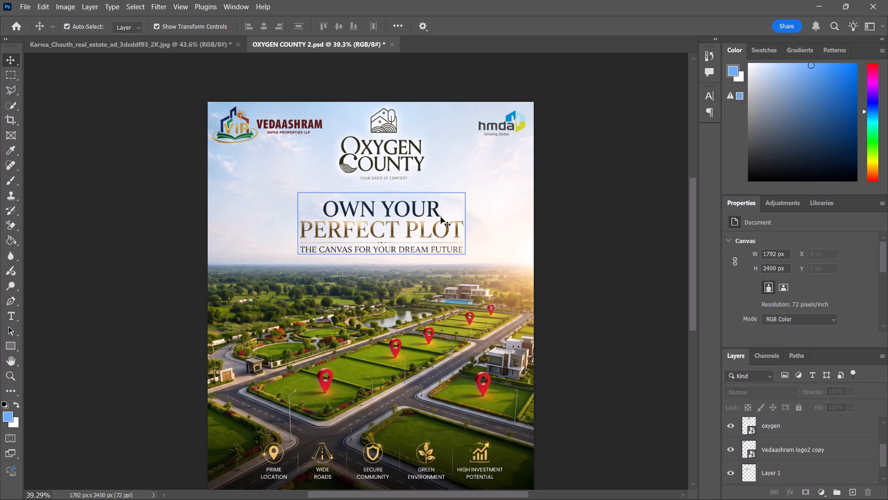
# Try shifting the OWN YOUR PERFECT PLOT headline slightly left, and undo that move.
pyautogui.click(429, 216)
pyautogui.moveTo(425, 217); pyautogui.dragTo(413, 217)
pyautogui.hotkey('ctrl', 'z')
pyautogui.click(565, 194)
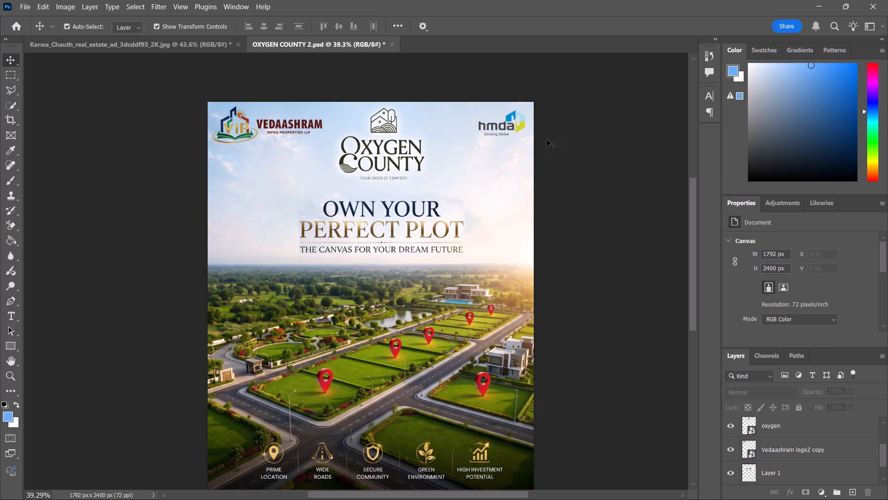
# Examine the poster's overall balance and header alignment, selecting the logos and headline together to check their bounds.
pyautogui.moveTo(603, 180); pyautogui.dragTo(264, 255)
pyautogui.click(386, 181)
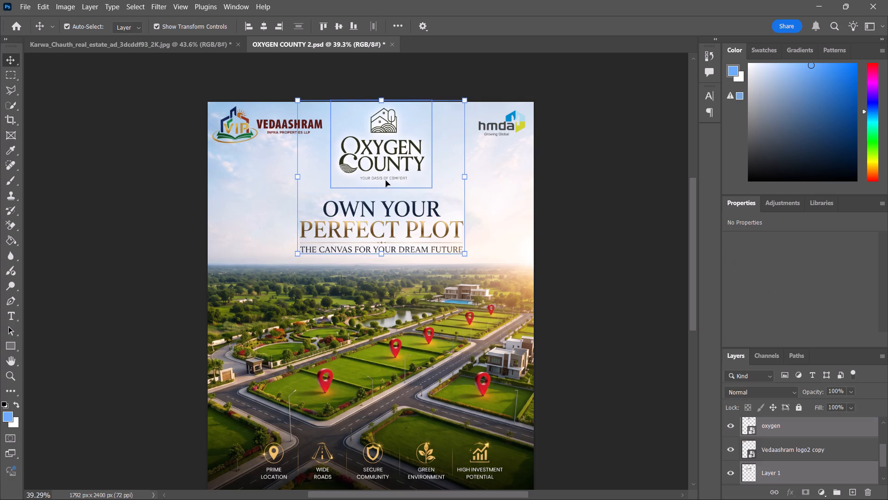
pyautogui.click(551, 204)
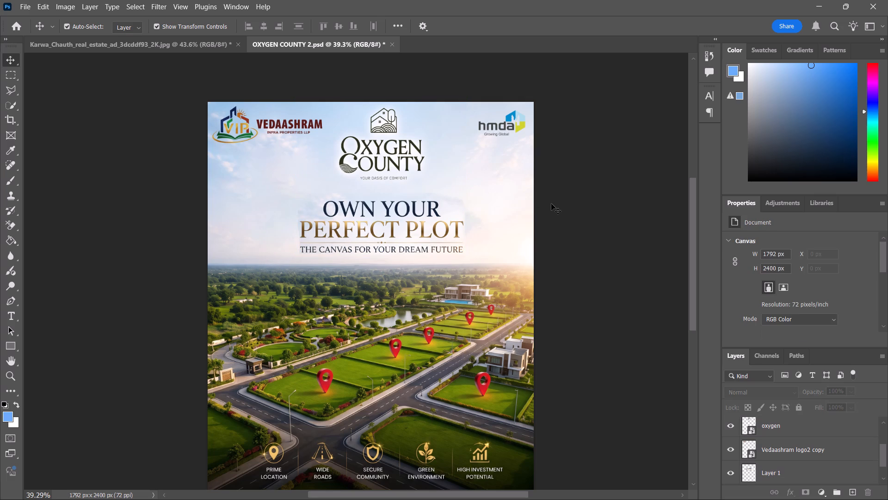
pyautogui.scroll(-2, 520, 183)
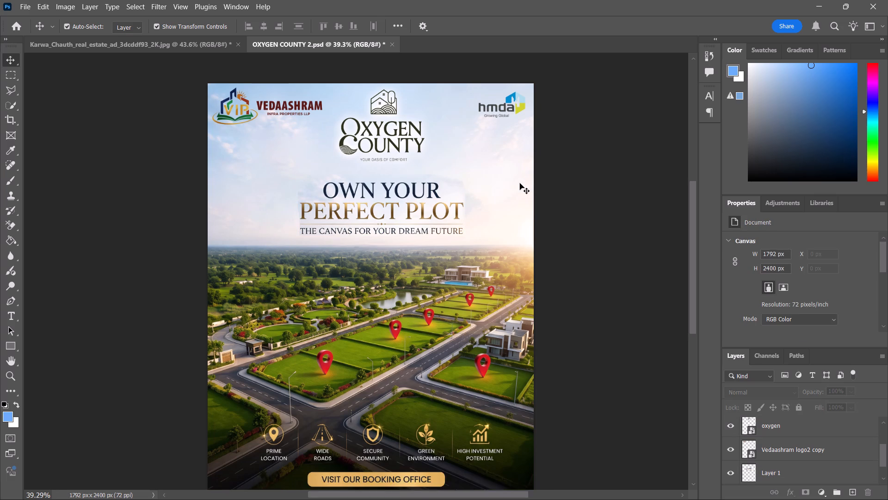
pyautogui.scroll(-2, 520, 183)
pyautogui.scroll(4, 516, 183)
pyautogui.scroll(-1, 516, 183)
pyautogui.scroll(3, 516, 183)
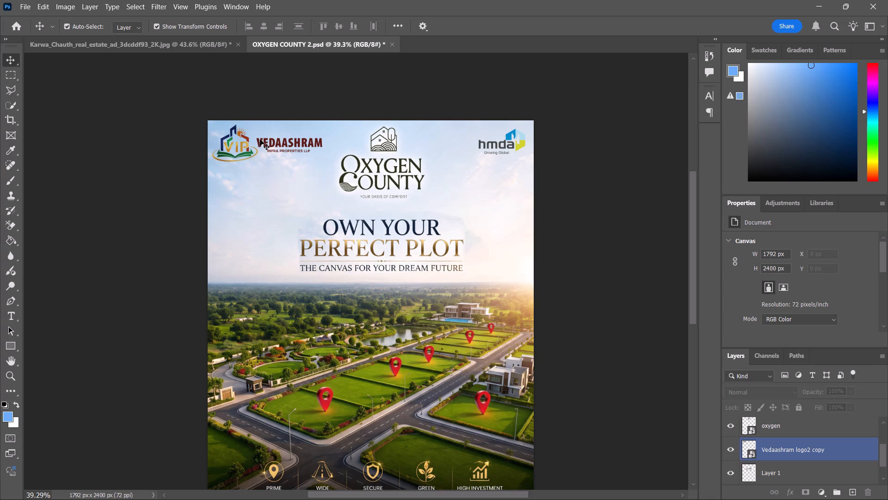
pyautogui.moveTo(234, 186); pyautogui.dragTo(274, 127)
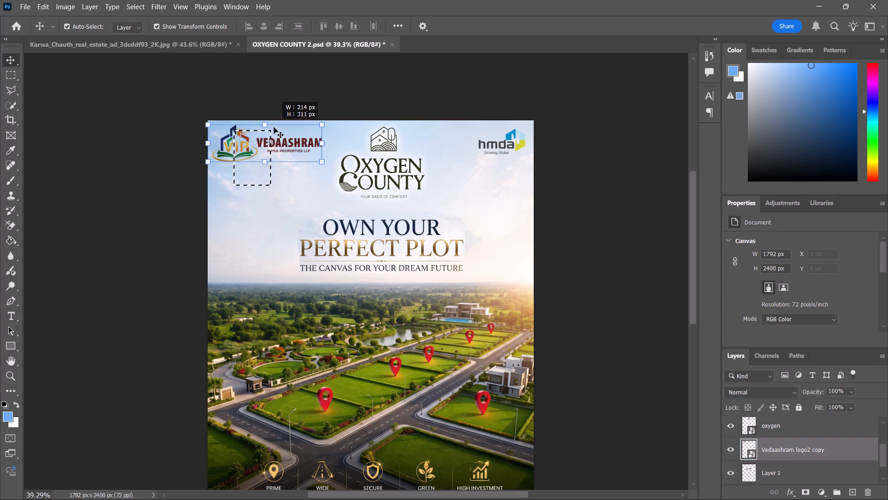
pyautogui.moveTo(274, 127); pyautogui.dragTo(561, 155)
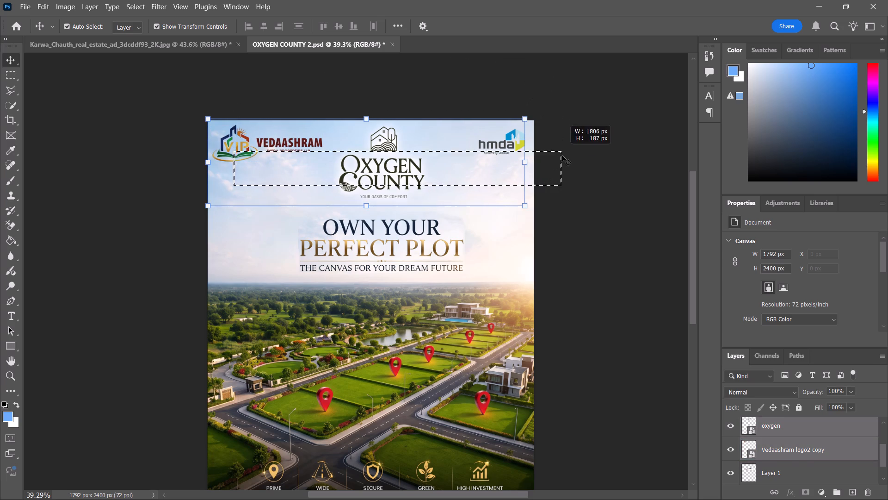
pyautogui.moveTo(561, 155); pyautogui.dragTo(558, 260)
pyautogui.moveTo(590, 85); pyautogui.dragTo(192, 259)
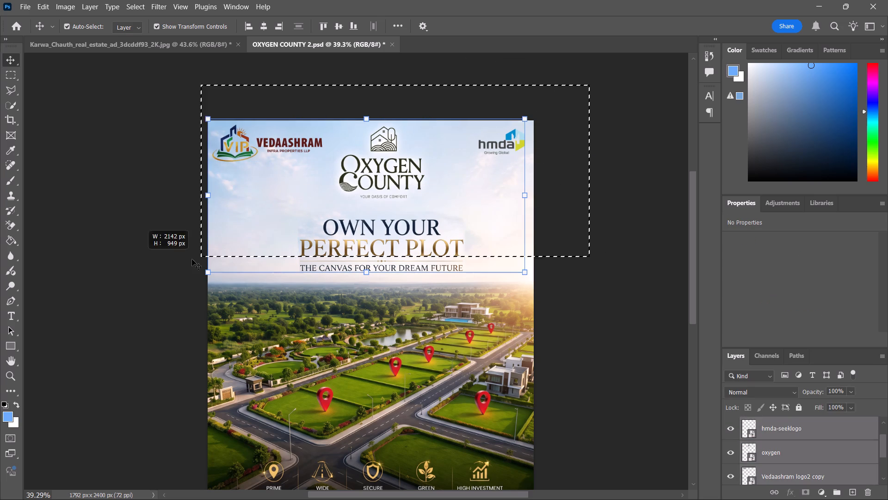
pyautogui.moveTo(192, 259); pyautogui.dragTo(158, 444)
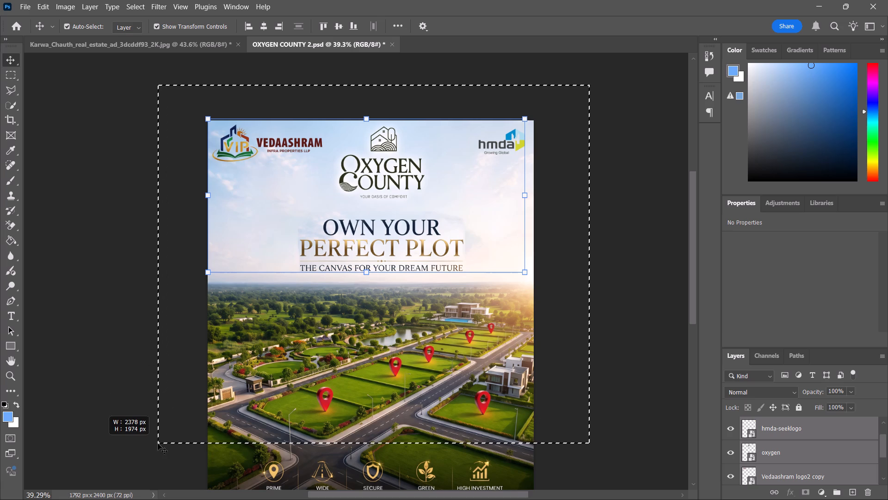
pyautogui.moveTo(158, 444); pyautogui.dragTo(182, 262)
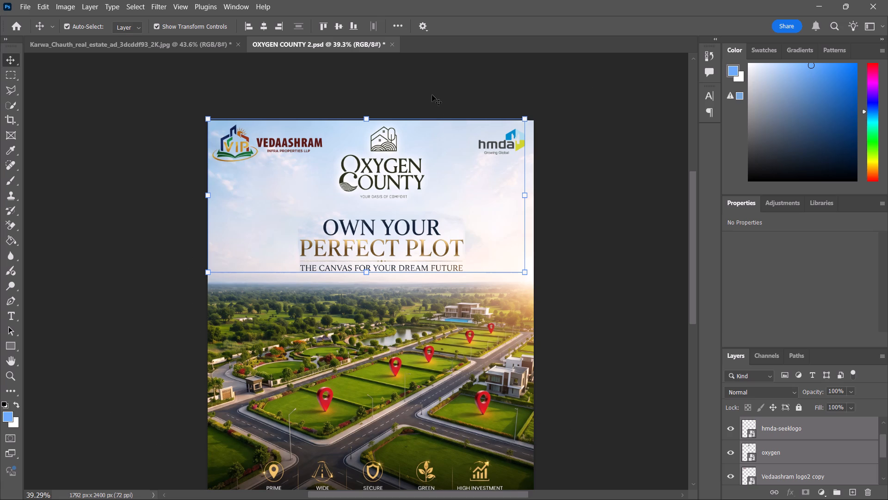
pyautogui.click(430, 92)
# Shrink the Vedaashram logo to about 220.56% and position its centre at about X 281 px, Y 132 px in the poster's upper-left corner.
pyautogui.scroll(-2, 510, 140)
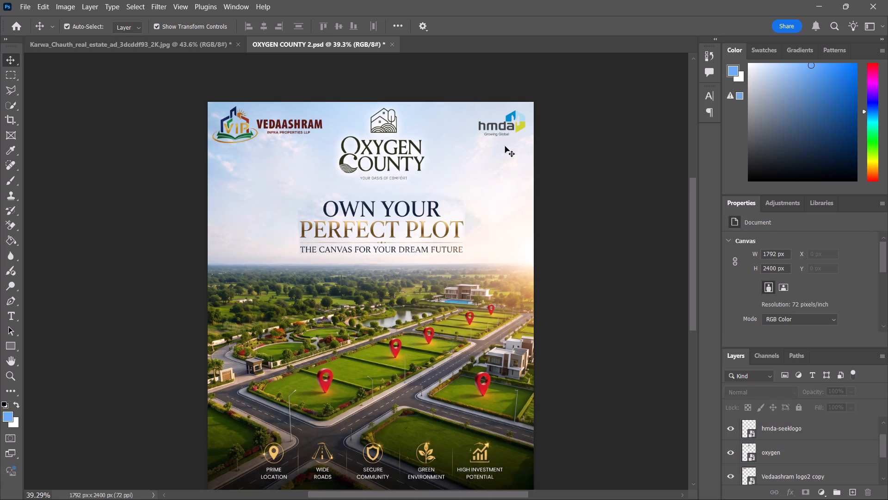
pyautogui.click(276, 128)
pyautogui.moveTo(321, 122); pyautogui.dragTo(305, 123)
pyautogui.moveTo(253, 147); pyautogui.dragTo(267, 143)
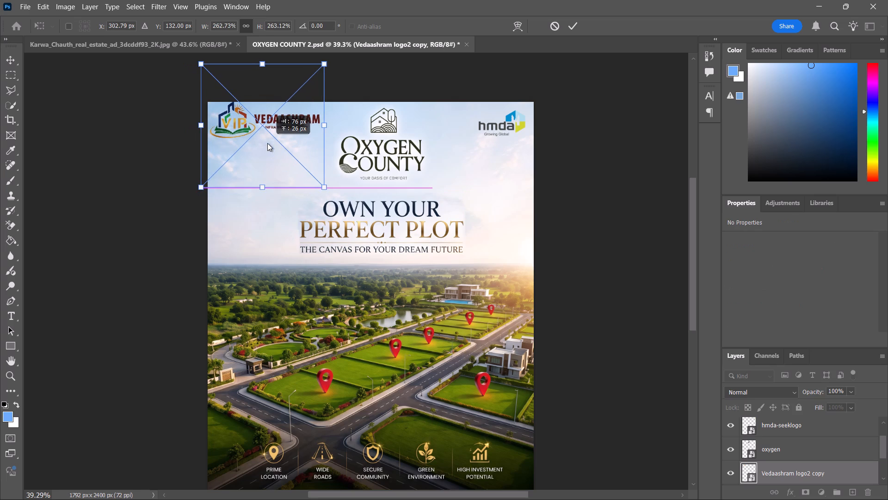
pyautogui.moveTo(267, 143); pyautogui.dragTo(272, 144)
pyautogui.moveTo(329, 125); pyautogui.dragTo(303, 128)
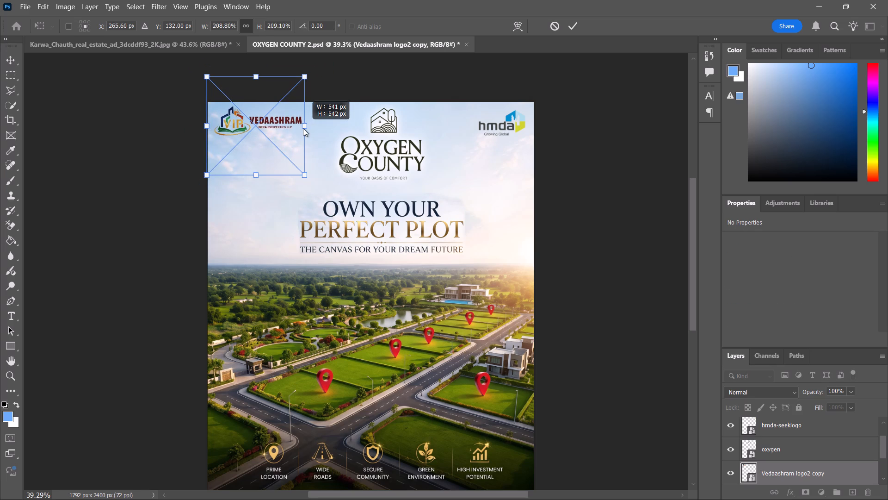
pyautogui.moveTo(303, 128); pyautogui.dragTo(309, 127)
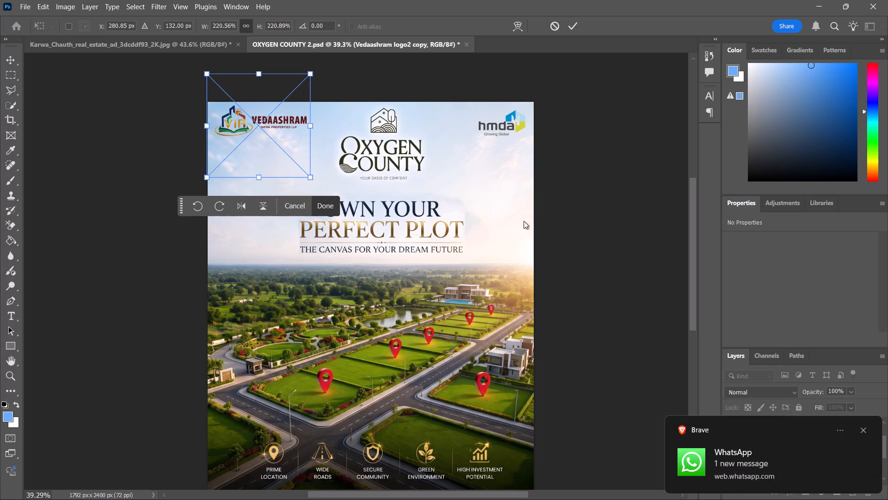
pyautogui.click(327, 206)
pyautogui.click(594, 144)
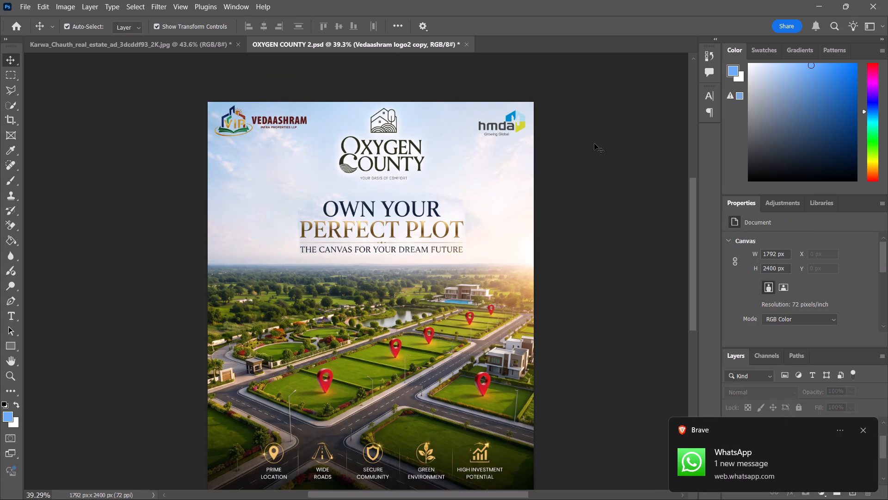
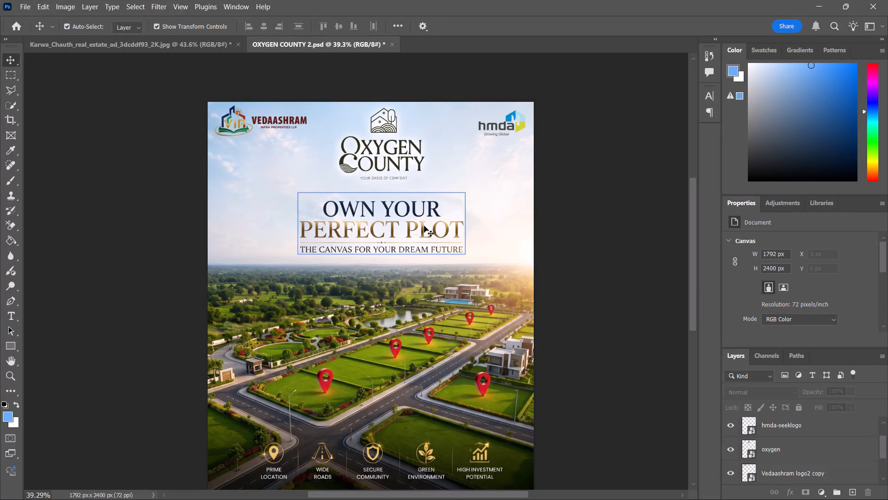
# Examine the whole OXYGEN COUNTY 2 poster, checking the balance of the header logos, headline and footer.
pyautogui.keyDown('alt'); pyautogui.scroll(-5, 296, 231); pyautogui.keyUp('alt')
pyautogui.scroll(3, 331, 359)
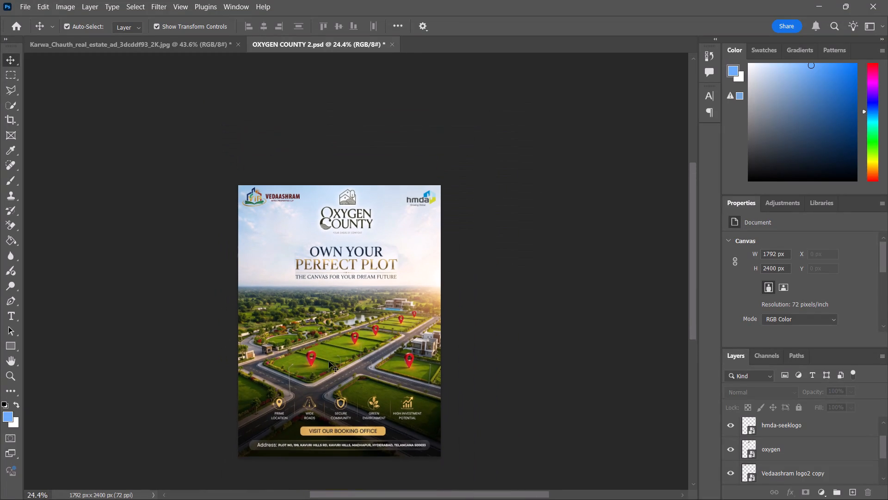
pyautogui.scroll(2, 329, 362)
pyautogui.scroll(-3, 370, 312)
pyautogui.keyDown('alt'); pyautogui.scroll(1, 395, 212); pyautogui.keyUp('alt')
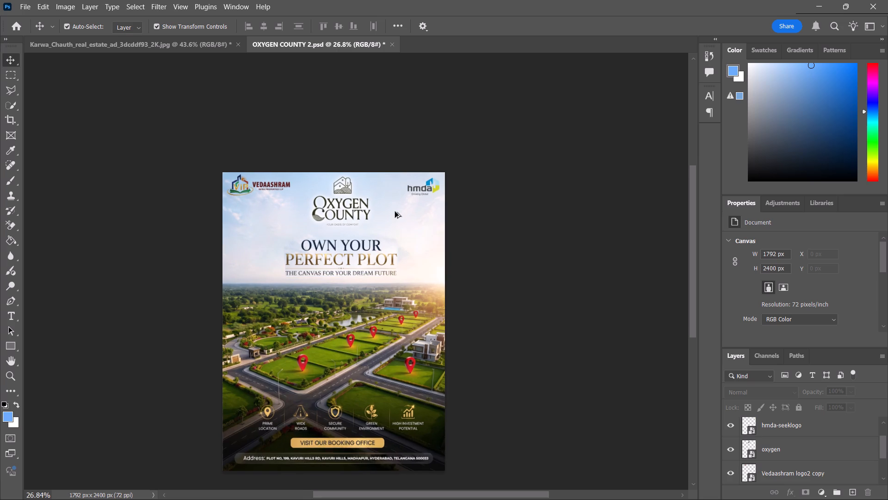
pyautogui.keyDown('alt'); pyautogui.scroll(1, 395, 212); pyautogui.keyUp('alt')
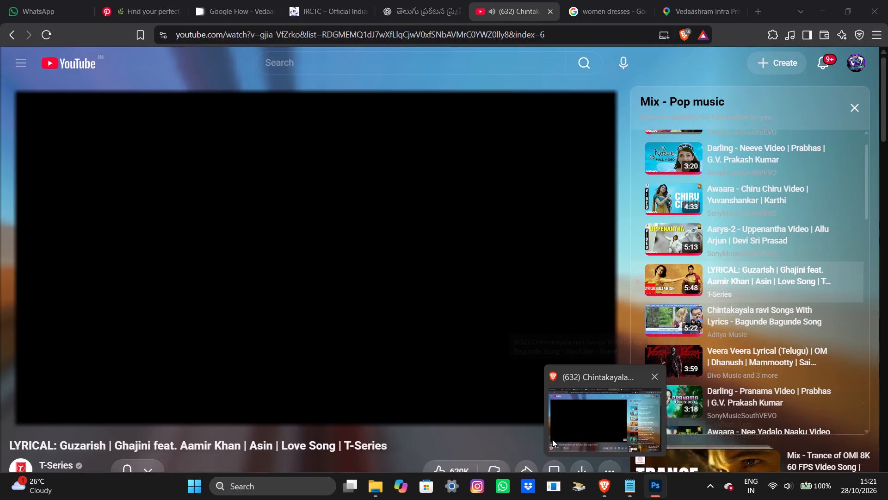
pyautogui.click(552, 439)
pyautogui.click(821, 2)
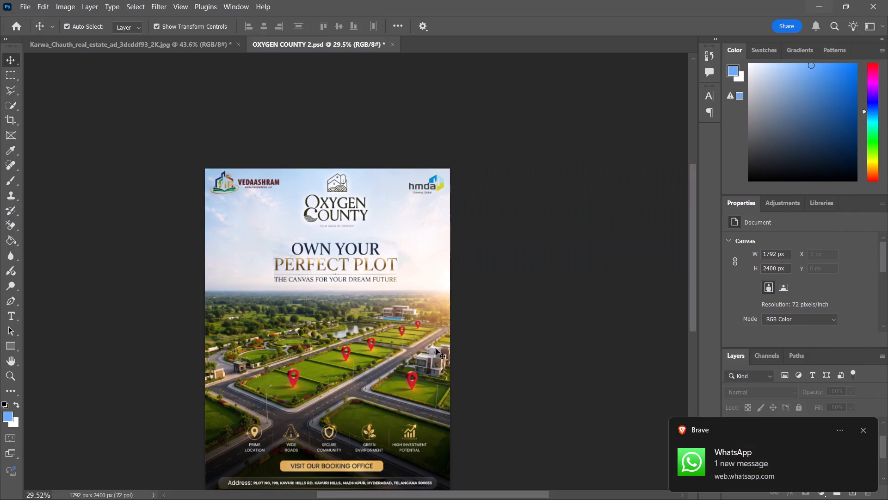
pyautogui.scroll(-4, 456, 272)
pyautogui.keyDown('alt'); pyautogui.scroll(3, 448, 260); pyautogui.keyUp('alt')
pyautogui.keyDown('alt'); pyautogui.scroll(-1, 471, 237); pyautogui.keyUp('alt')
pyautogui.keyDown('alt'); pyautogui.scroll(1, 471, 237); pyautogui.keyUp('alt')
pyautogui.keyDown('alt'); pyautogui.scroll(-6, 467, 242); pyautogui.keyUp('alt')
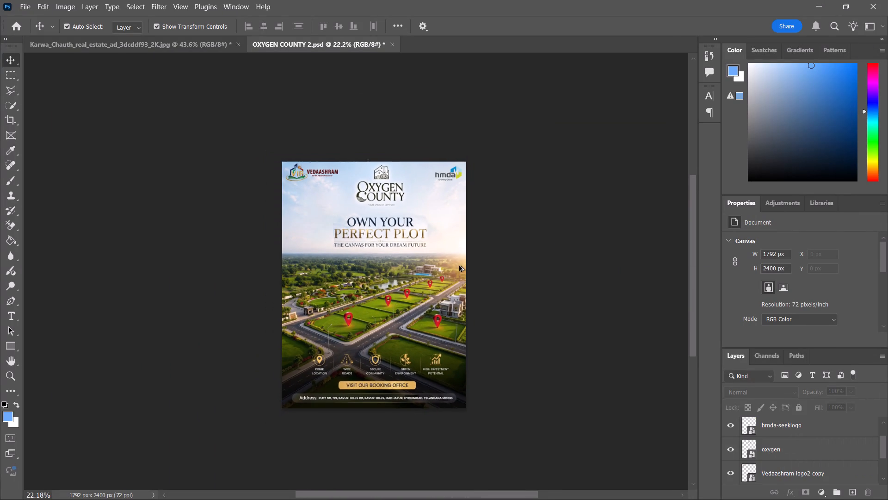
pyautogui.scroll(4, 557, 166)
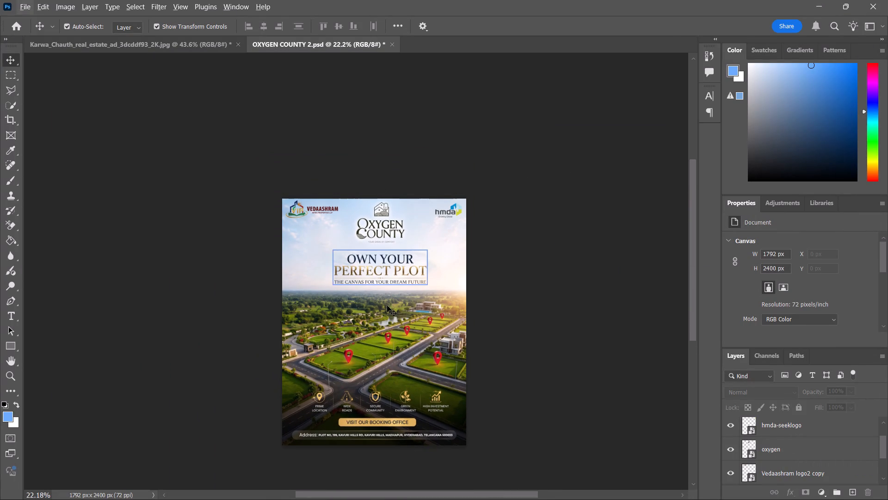
# Switch to File Explorer and look through the open vedashraam, raw and Videos folders.
pyautogui.click(367, 485)
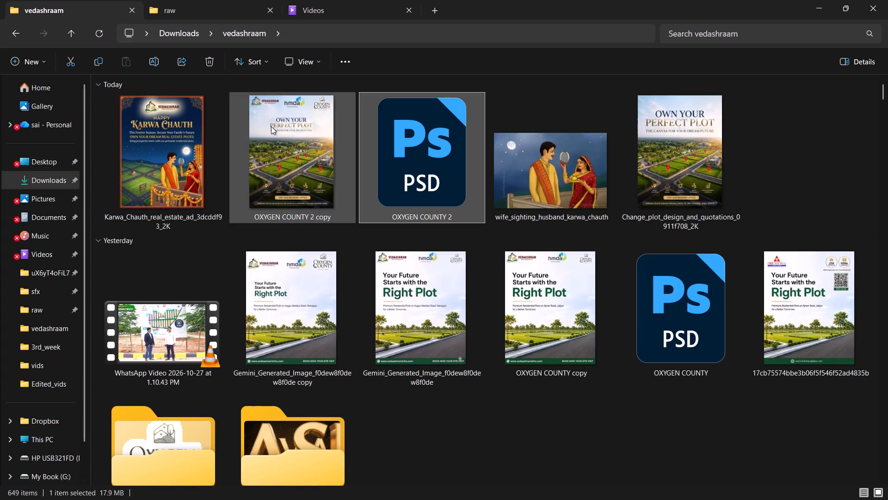
pyautogui.click(188, 17)
pyautogui.click(311, 185)
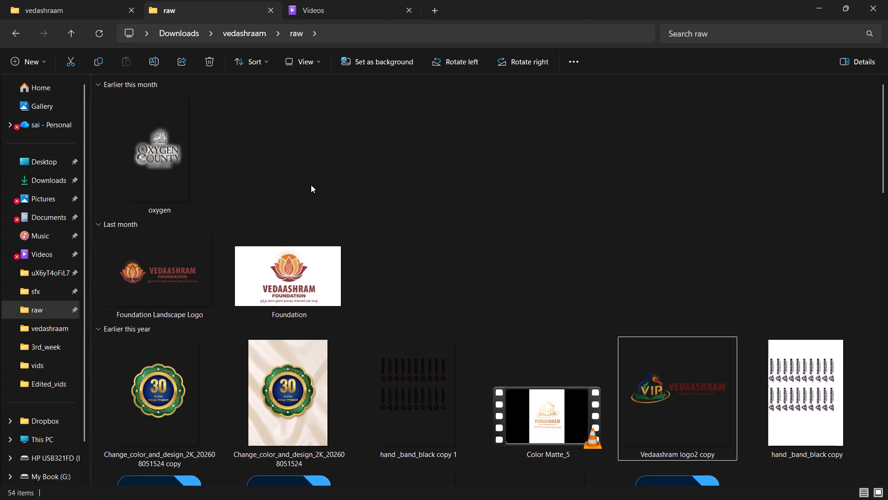
pyautogui.click(332, 6)
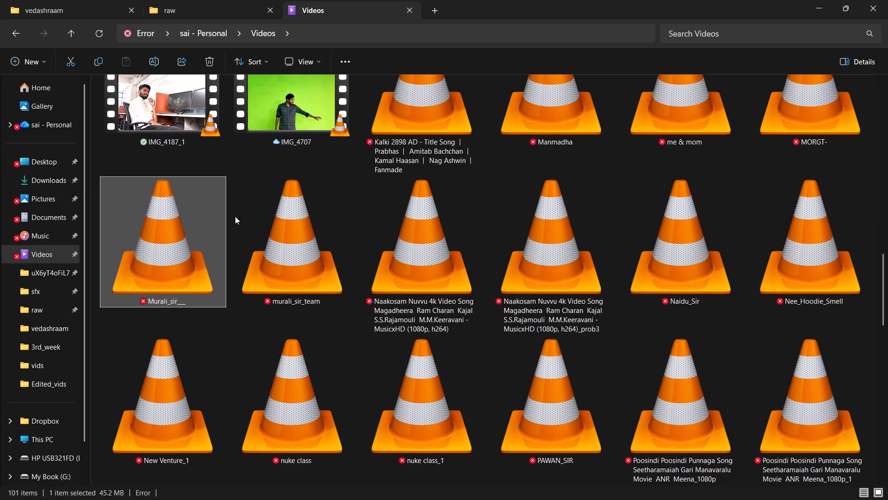
pyautogui.click(184, 10)
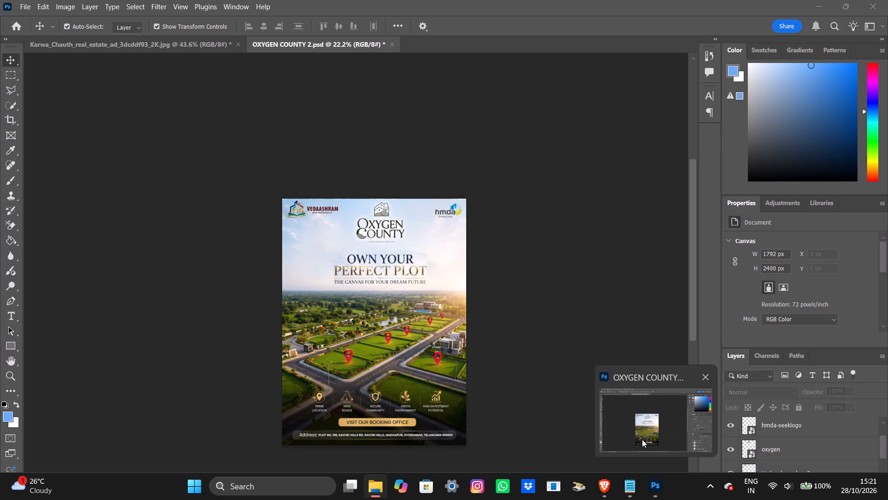
# Switch to Photoshop and examine the OXYGEN COUNTY 2 poster's header, selecting the logos and headline together to check their bounds.
pyautogui.click(638, 434)
pyautogui.scroll(-6, 432, 281)
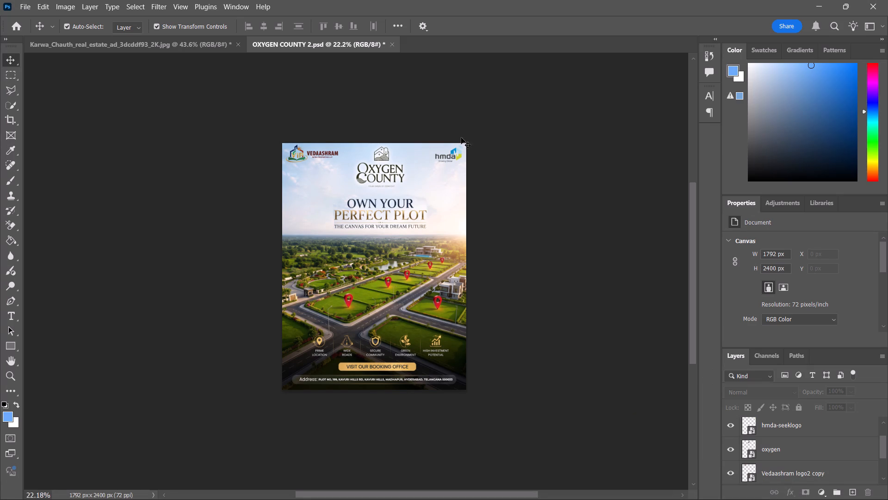
pyautogui.keyDown('alt'); pyautogui.scroll(8, 461, 137); pyautogui.keyUp('alt')
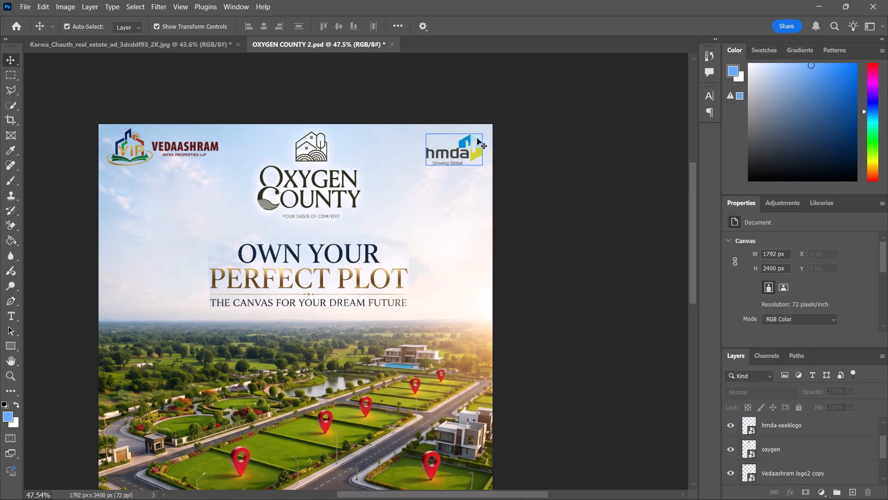
pyautogui.scroll(-2, 540, 103)
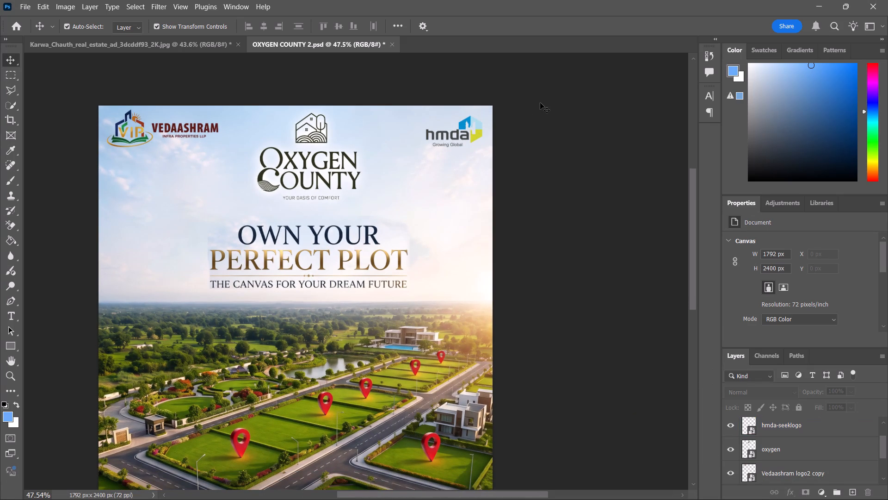
pyautogui.scroll(-2, 540, 103)
pyautogui.keyDown('ctrl'); pyautogui.scroll(4, 540, 103); pyautogui.keyUp('ctrl')
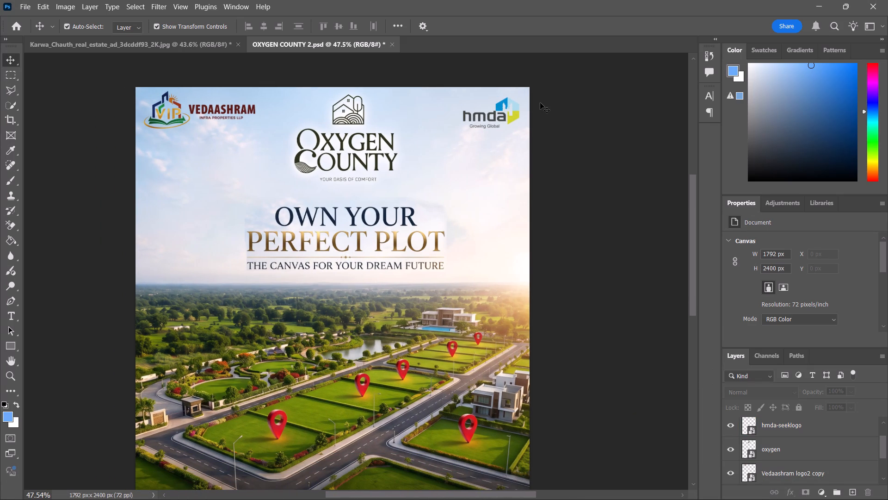
pyautogui.scroll(2, 540, 103)
pyautogui.moveTo(597, 86); pyautogui.dragTo(522, 102)
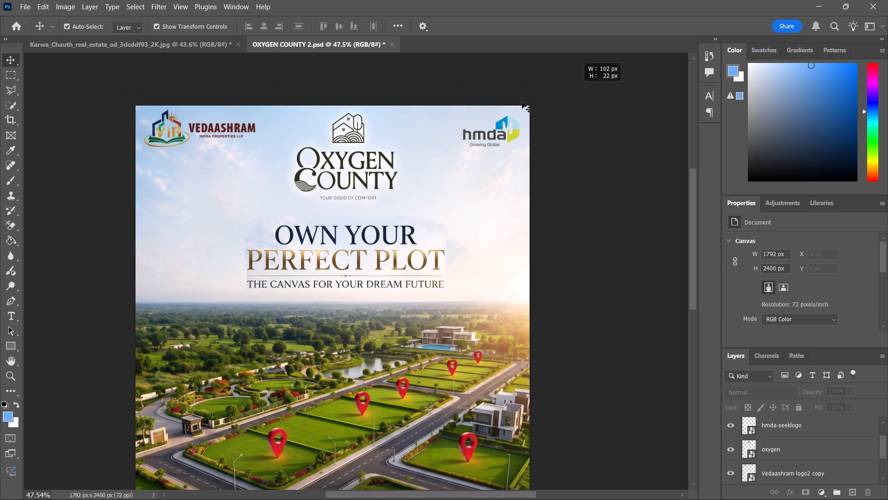
pyautogui.moveTo(522, 102); pyautogui.dragTo(155, 359)
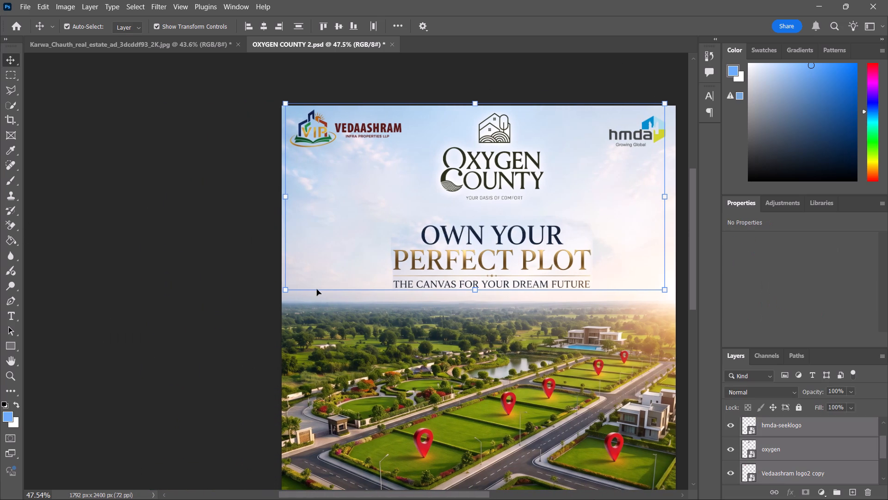
pyautogui.click(191, 270)
# Examine the whole OXYGEN COUNTY 2 poster, checking the overall balance from header logos to footer.
pyautogui.keyDown('alt'); pyautogui.scroll(-6, 201, 266); pyautogui.keyUp('alt')
pyautogui.keyDown('alt'); pyautogui.scroll(4, 564, 221); pyautogui.keyUp('alt')
pyautogui.keyDown('alt'); pyautogui.scroll(-5, 260, 251); pyautogui.keyUp('alt')
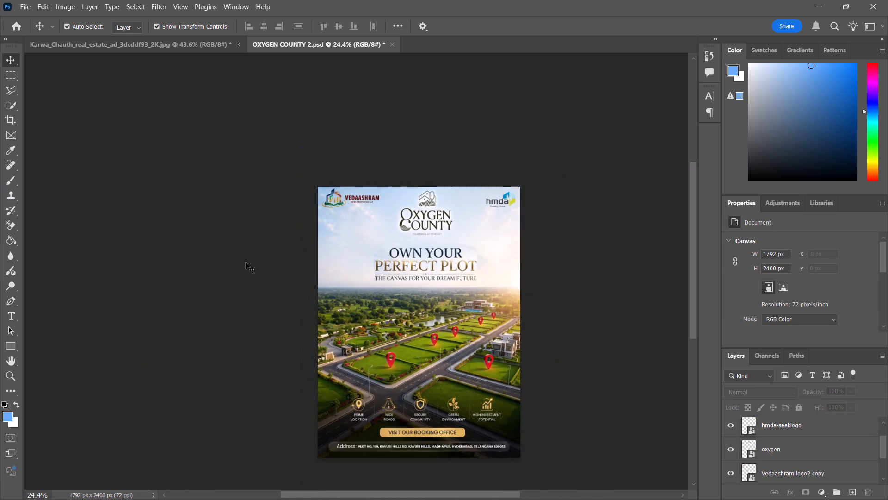
pyautogui.keyDown('alt'); pyautogui.scroll(-7, 246, 262); pyautogui.keyUp('alt')
pyautogui.keyDown('alt'); pyautogui.scroll(7, 500, 216); pyautogui.keyUp('alt')
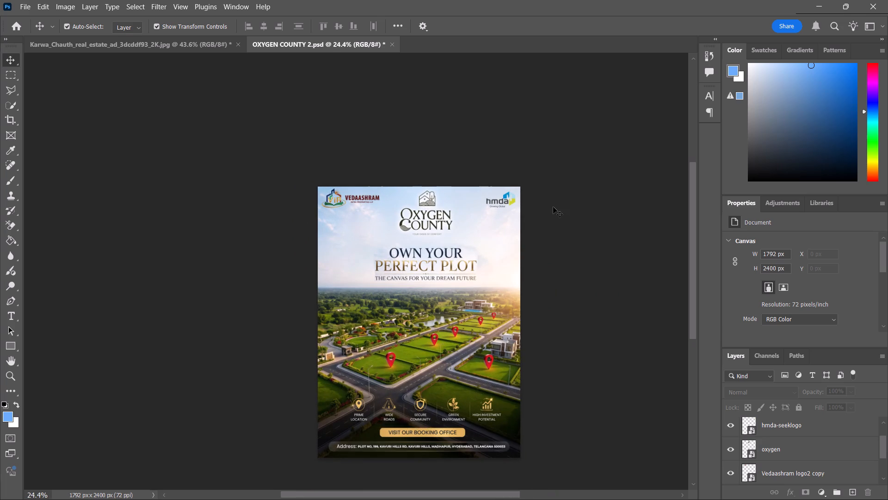
pyautogui.scroll(-2, 568, 208)
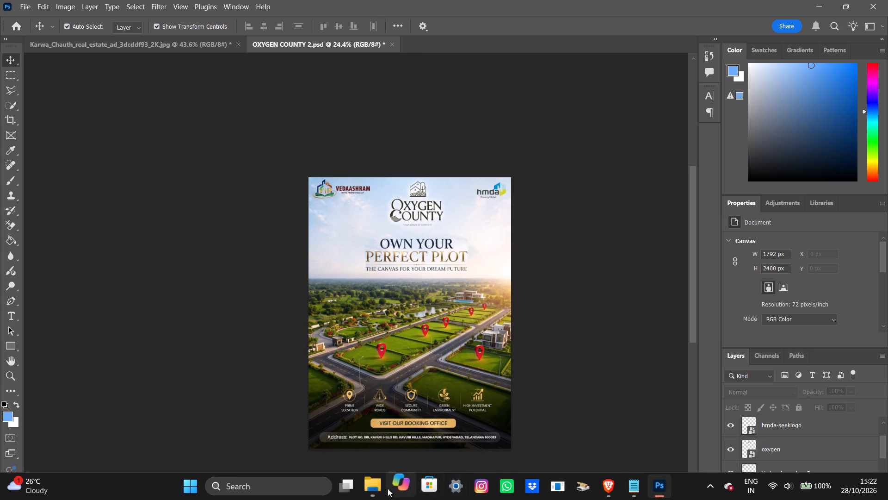
# Switch to File Explorer and view the vedashraam raw folder.
pyautogui.click(366, 493)
pyautogui.click(531, 185)
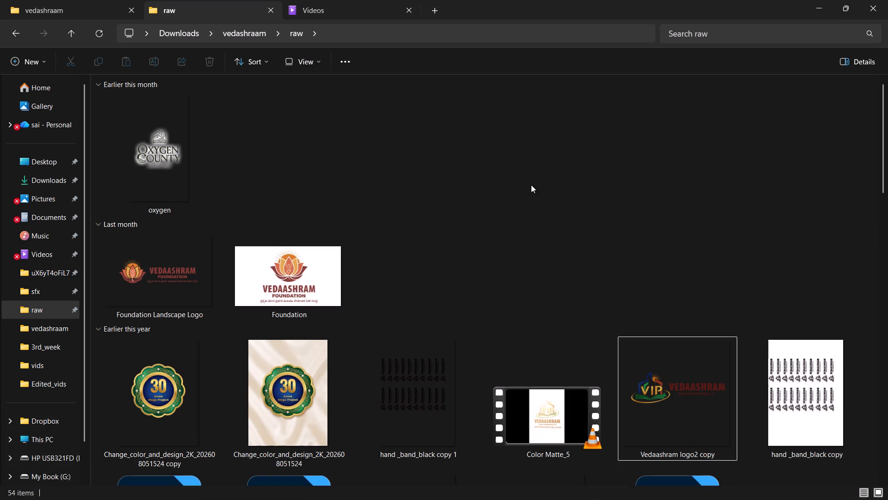
# Switch to the Brave browser and toggle playback of the YouTube song video.
pyautogui.click(597, 484)
pyautogui.click(332, 232)
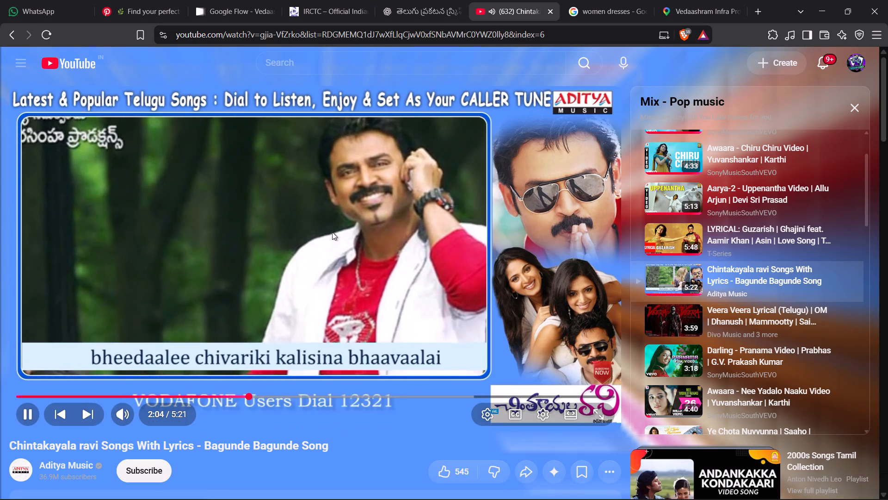